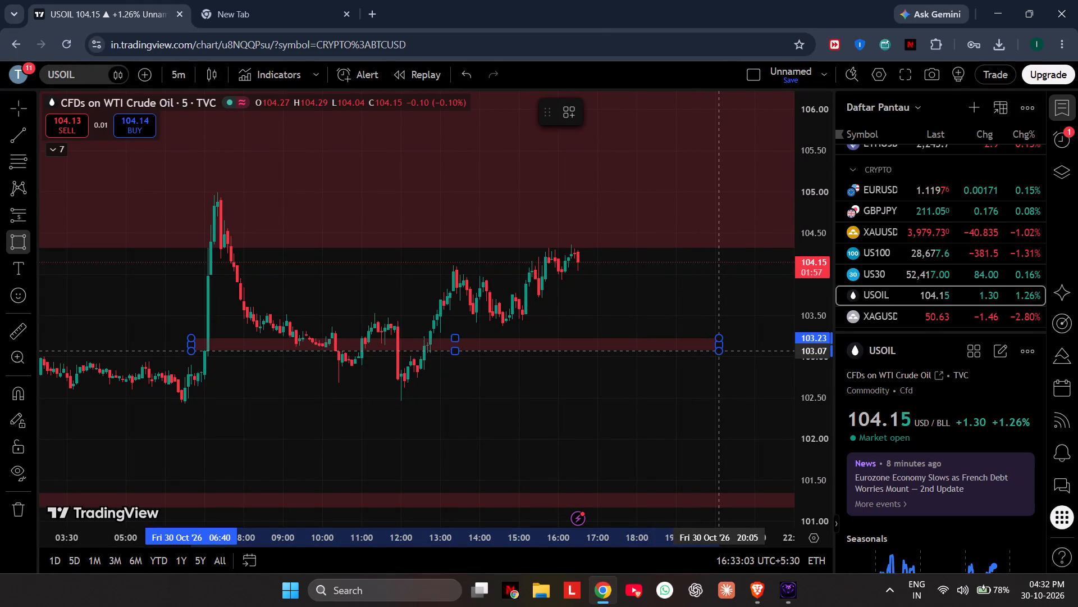
# Finish the rectangle on the USOIL 5-minute chart, spanning 103.23 to 103.07 and ending at 20:05 on 30 Oct.
pyautogui.click(718, 351)
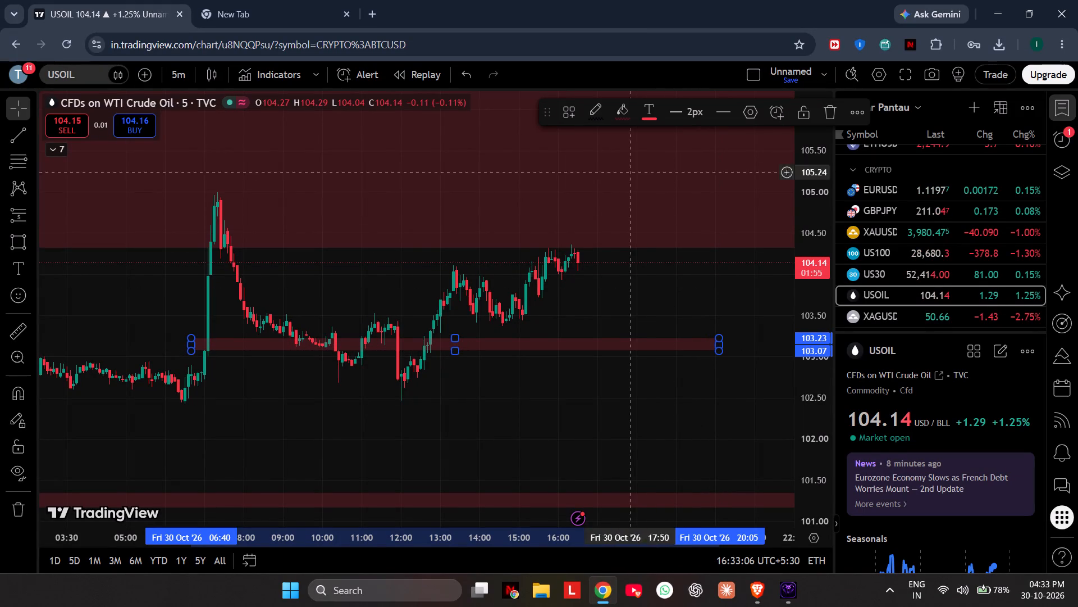
# Change the fill colour of the new USOIL rectangle to green.
pyautogui.click(628, 113)
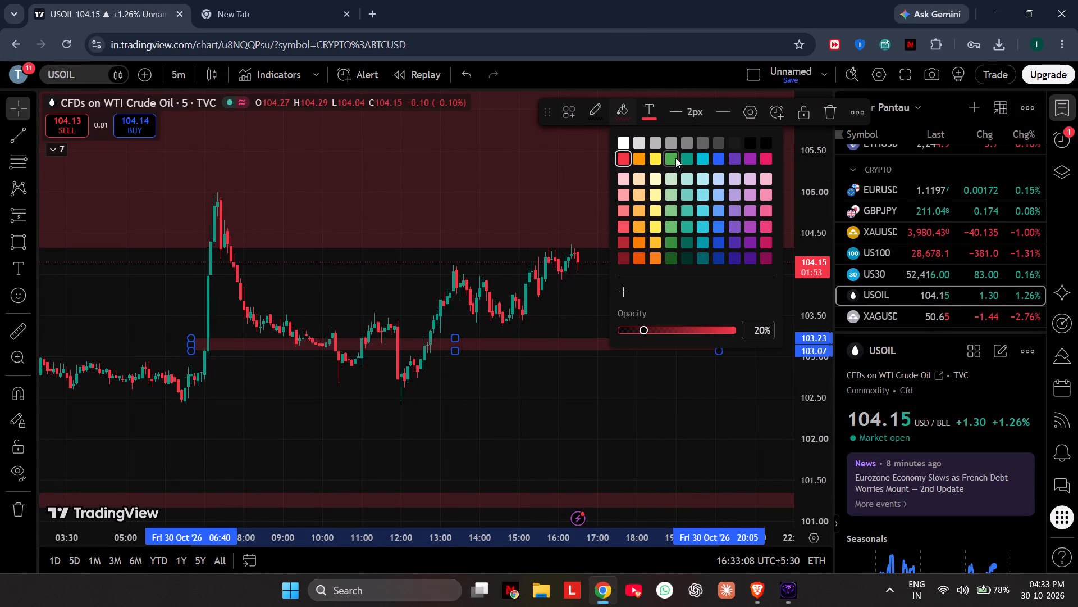
pyautogui.click(675, 158)
pyautogui.moveTo(633, 294); pyautogui.dragTo(629, 295)
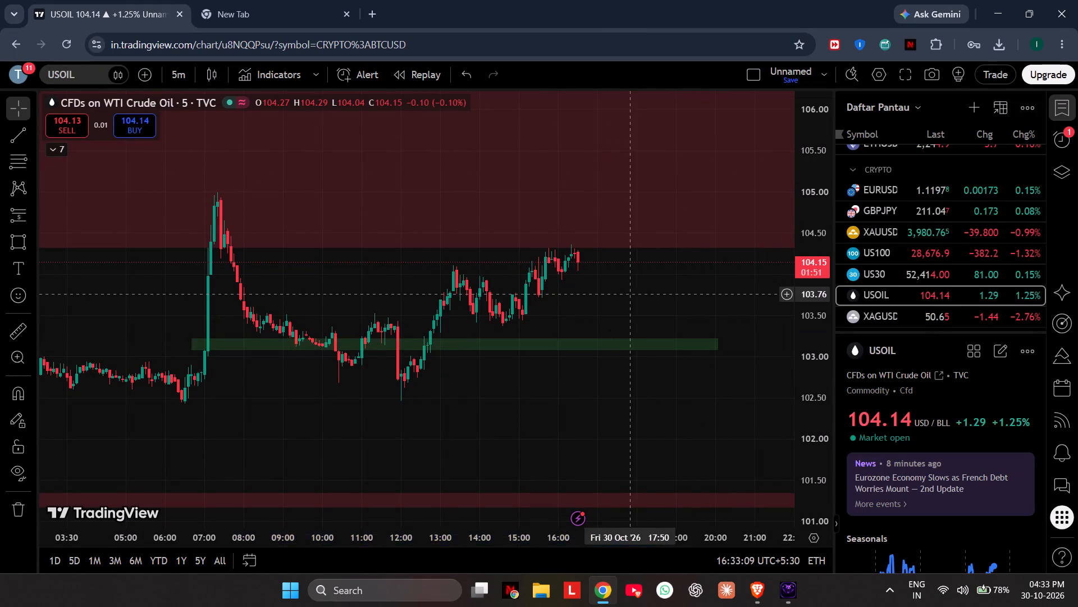
# Extend the green rectangle's later end to about 21:25, keeping it over the 103 price area.
pyautogui.moveTo(629, 295); pyautogui.dragTo(564, 284)
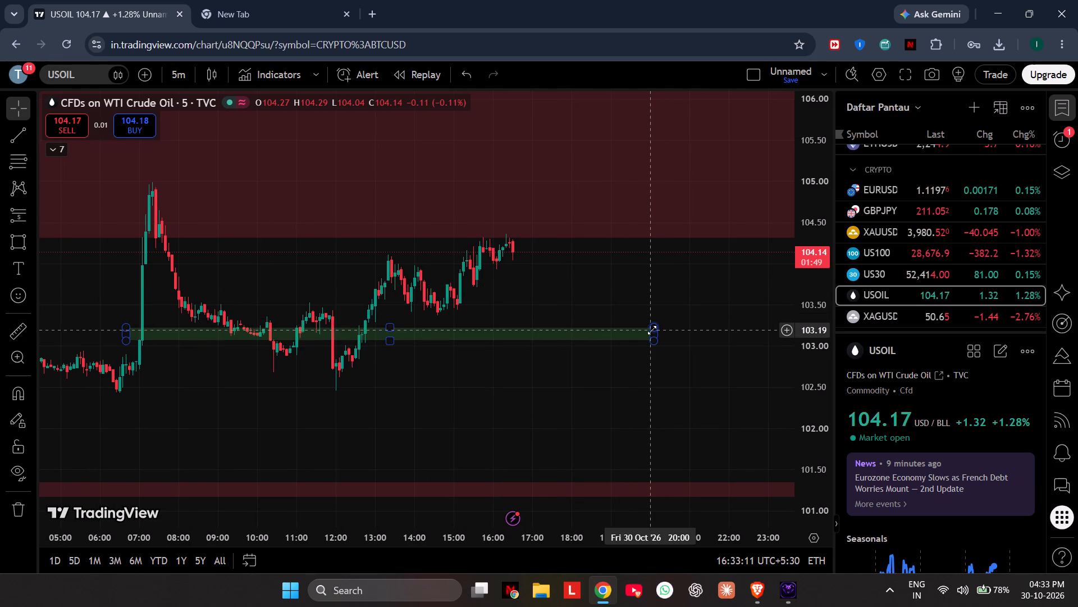
pyautogui.moveTo(652, 330); pyautogui.dragTo(706, 331)
pyautogui.click(706, 331)
pyautogui.click(681, 293)
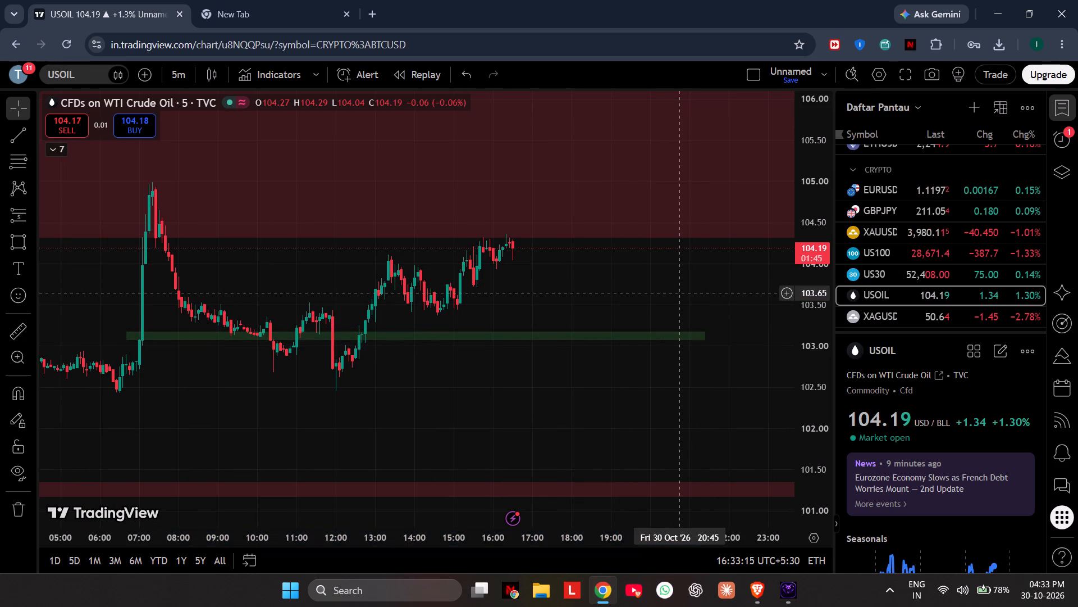
# Examine the USOIL price action between the green zone and the large red zone above it.
pyautogui.scroll(3, 815, 382)
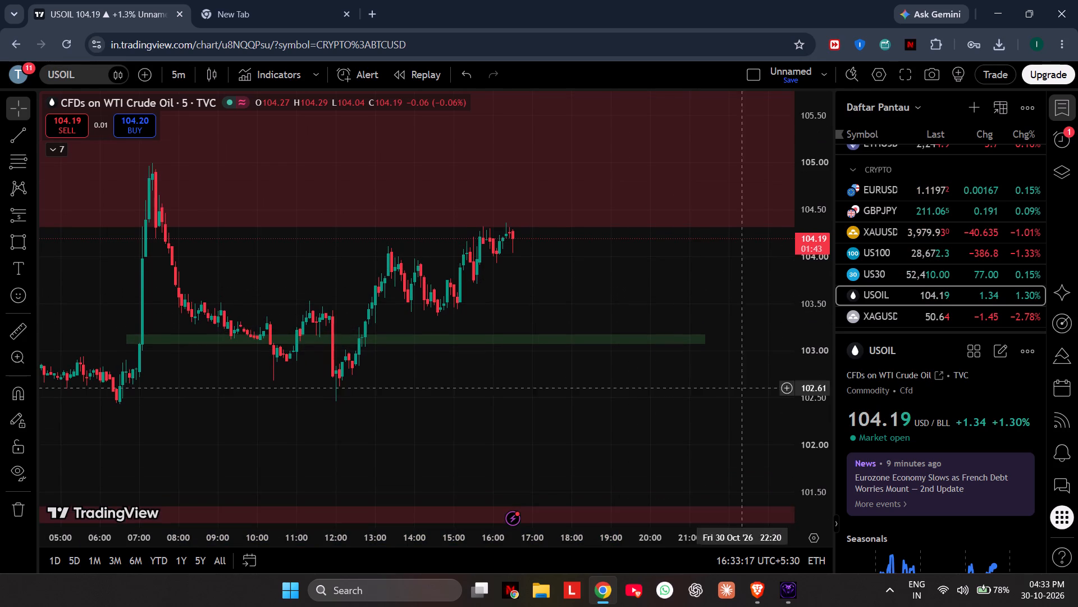
pyautogui.moveTo(716, 392); pyautogui.dragTo(726, 424)
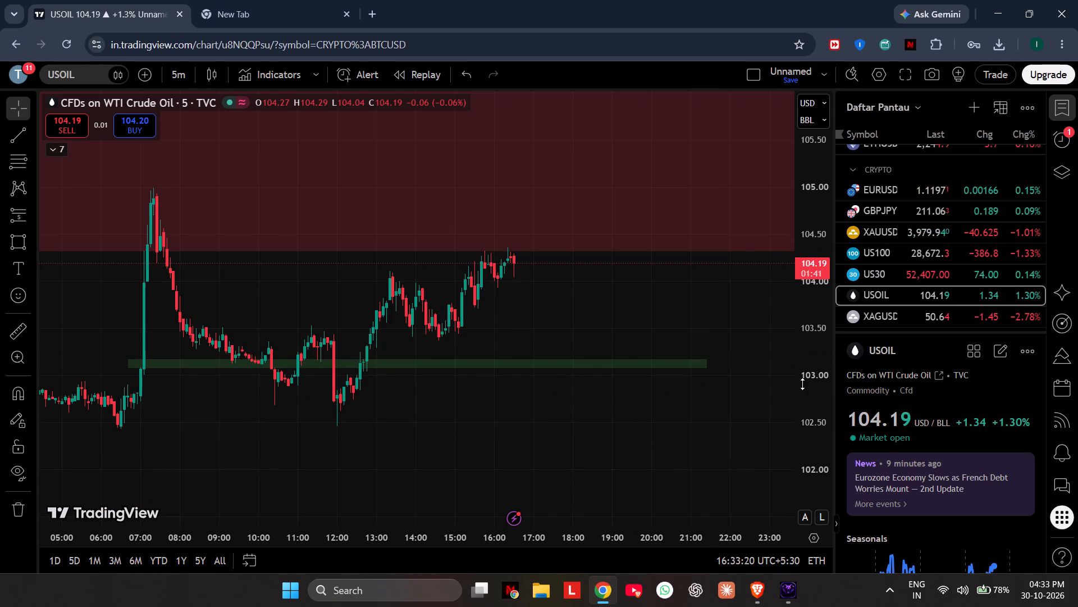
pyautogui.scroll(-1, 802, 384)
pyautogui.moveTo(667, 391); pyautogui.dragTo(712, 414)
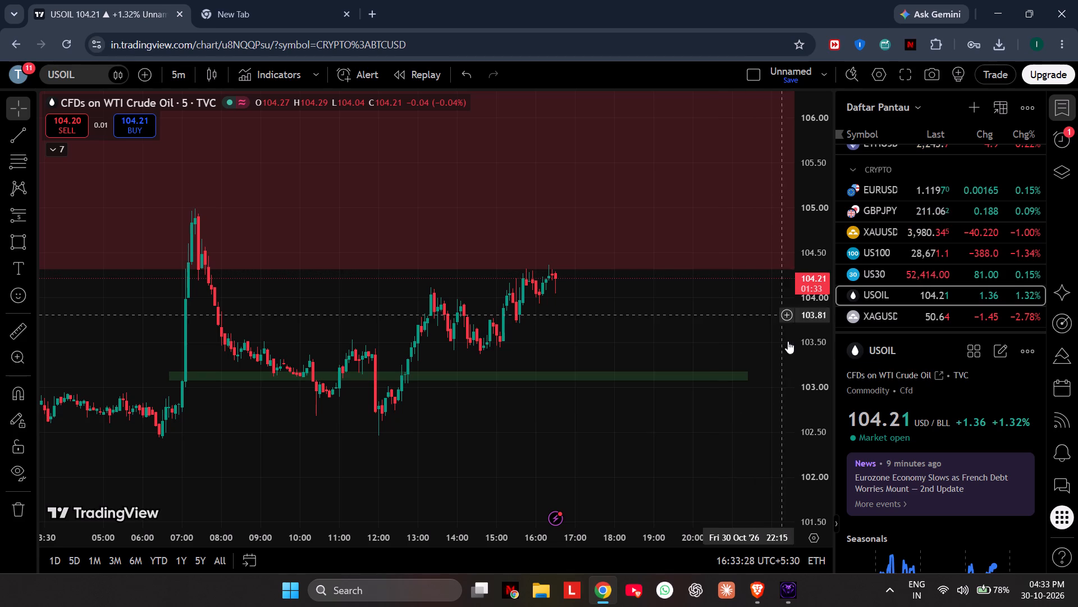
pyautogui.scroll(2, 815, 424)
pyautogui.moveTo(721, 459); pyautogui.dragTo(691, 393)
# Open the XAGUSDT.P silver chart from the watchlist and examine its recent 5-minute price action.
pyautogui.click(888, 311)
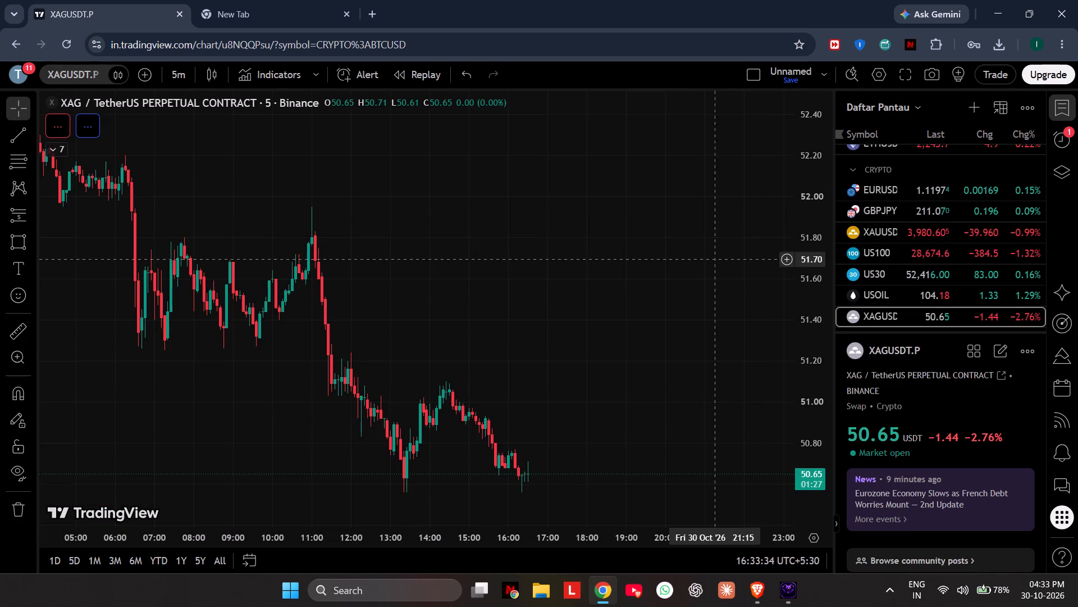
pyautogui.moveTo(538, 381); pyautogui.dragTo(600, 265)
pyautogui.moveTo(376, 370); pyautogui.dragTo(415, 398)
pyautogui.moveTo(382, 383); pyautogui.dragTo(376, 378)
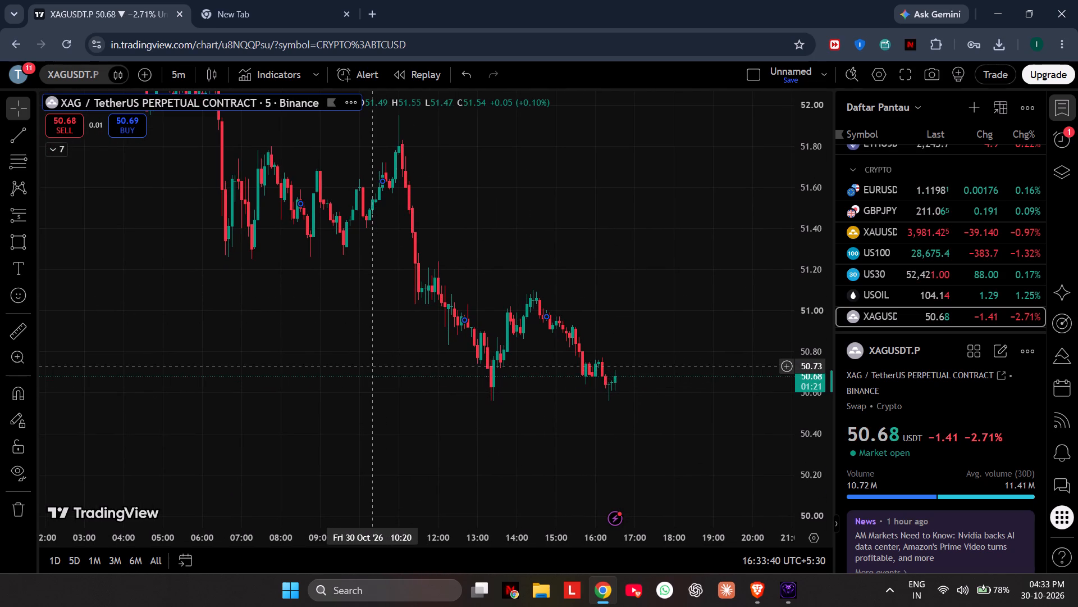
pyautogui.scroll(3, 373, 365)
pyautogui.click(408, 377)
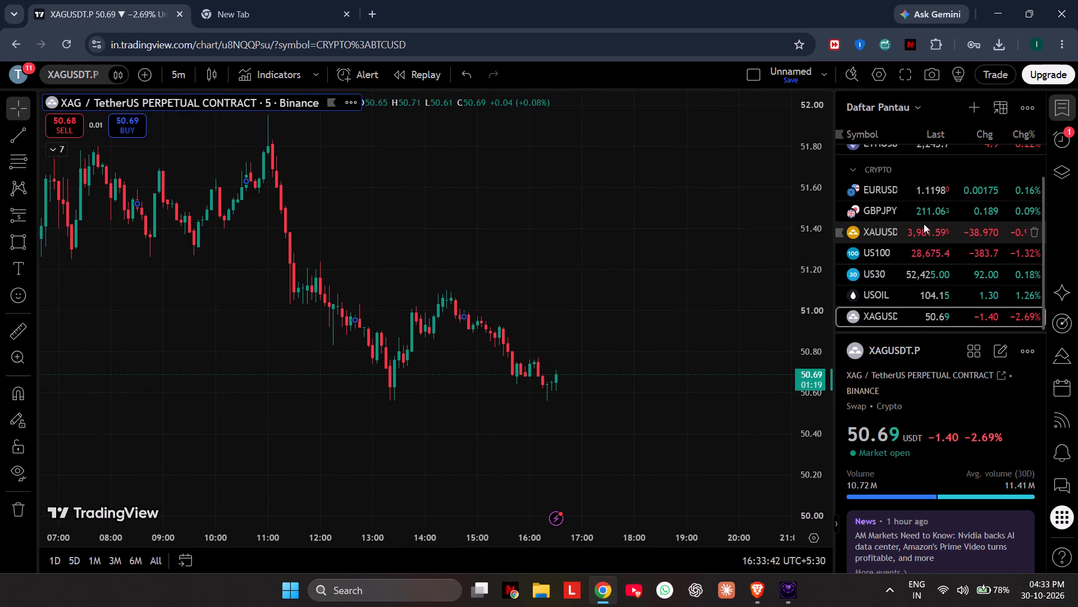
# Open the BTCUSD chart from the watchlist and examine its recent 5-minute price action.
pyautogui.scroll(4, 924, 224)
pyautogui.click(902, 163)
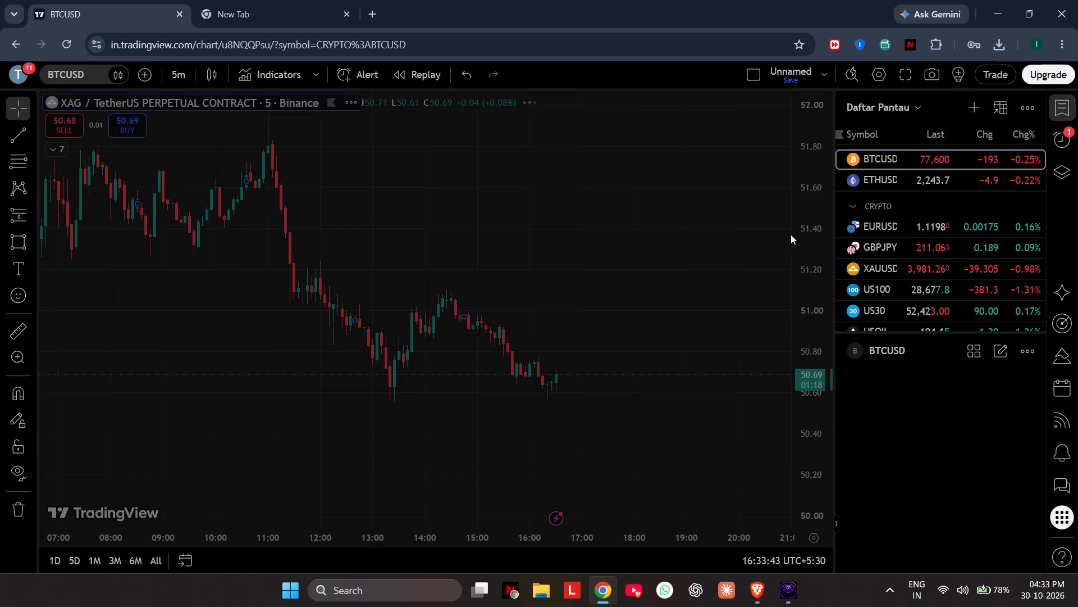
pyautogui.scroll(-4, 801, 265)
pyautogui.scroll(-4, 675, 347)
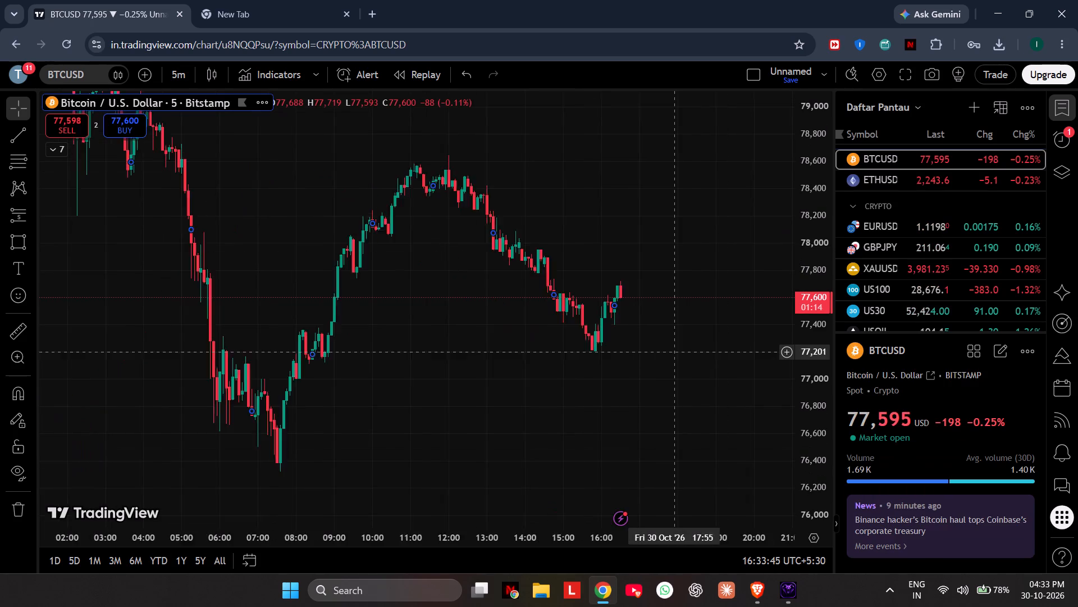
pyautogui.scroll(-1, 675, 353)
pyautogui.scroll(4, 675, 353)
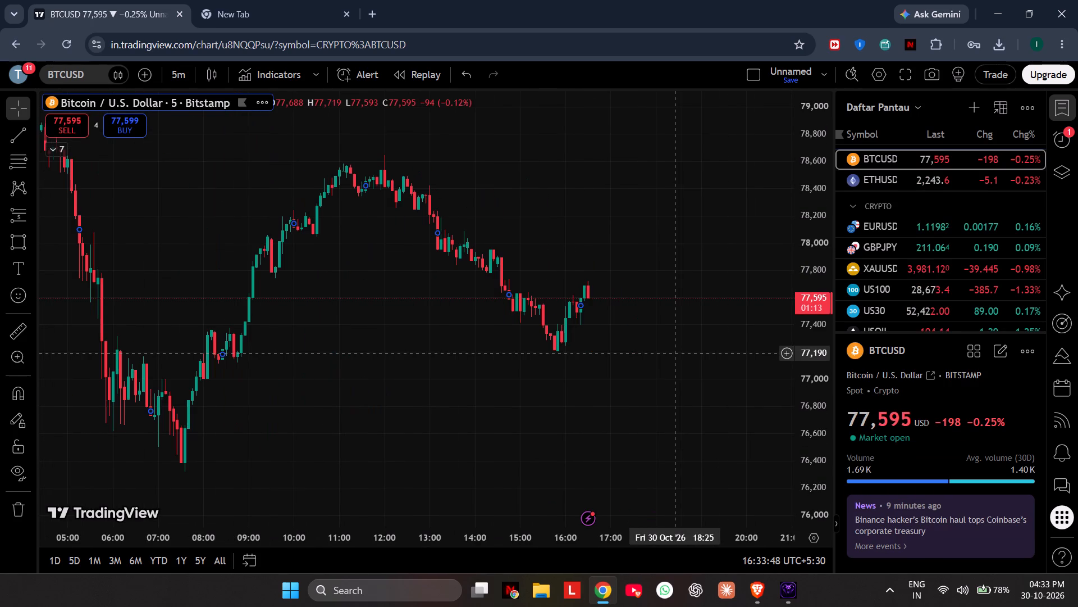
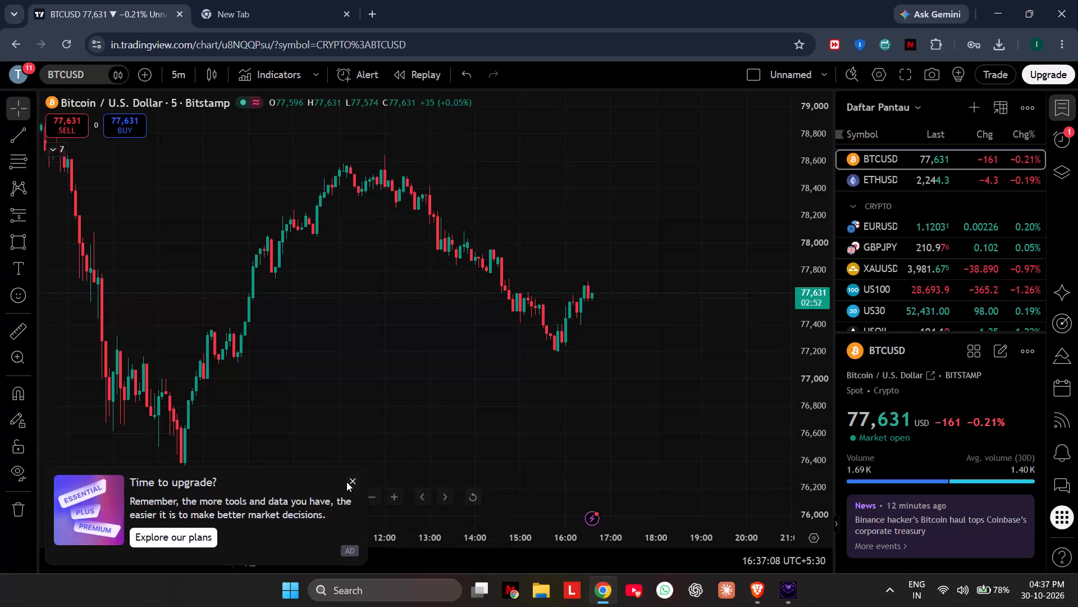
# Dismiss the upgrade advertisement and the ad-free plan offer covering the BTCUSD chart.
pyautogui.click(350, 482)
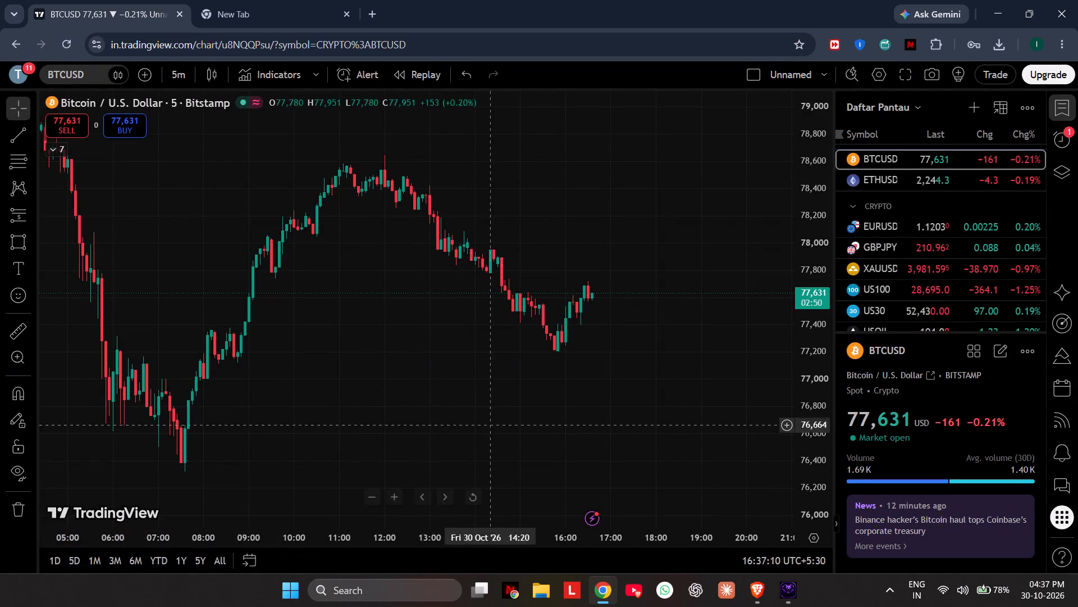
pyautogui.moveTo(503, 424); pyautogui.dragTo(536, 428)
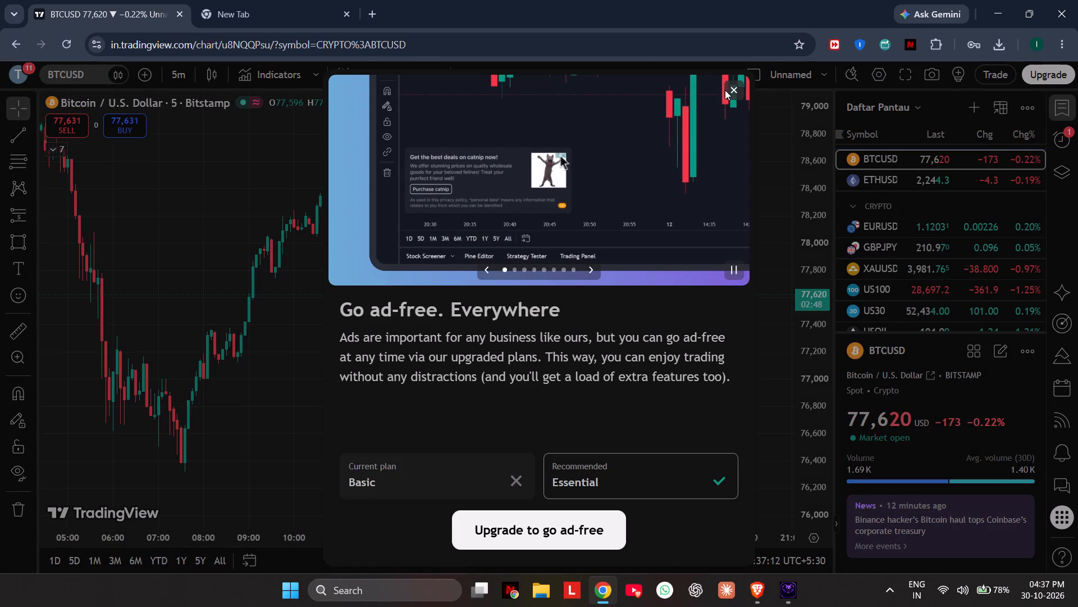
pyautogui.click(728, 90)
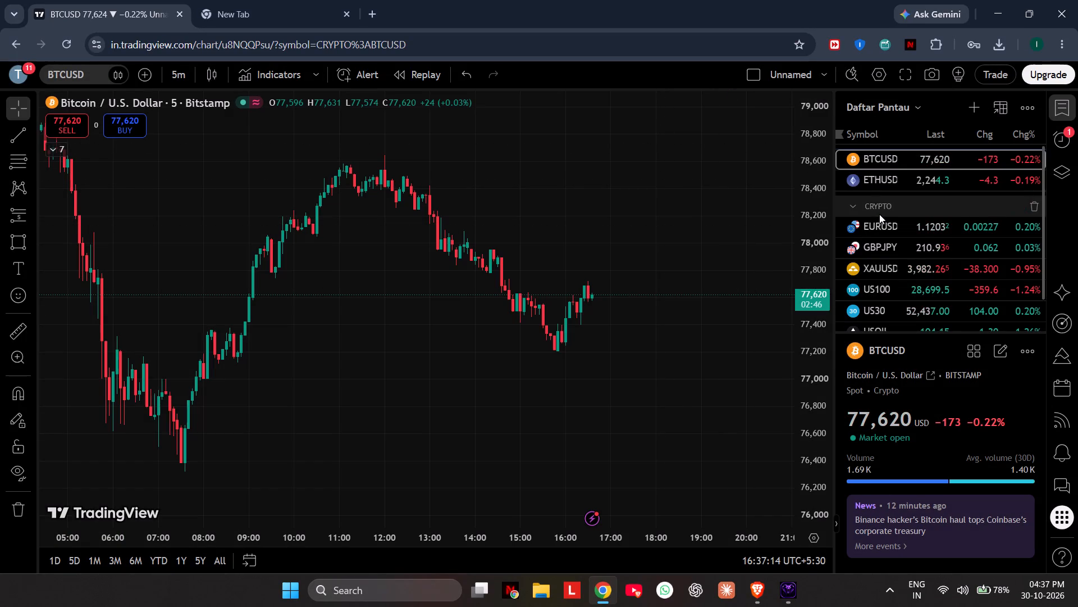
# Hide the watchlist to widen the BTCUSD chart.
pyautogui.click(1060, 105)
# Examine the recent BTCUSD 5-minute price action on the widened chart.
pyautogui.scroll(-4, 880, 210)
pyautogui.scroll(3, 880, 210)
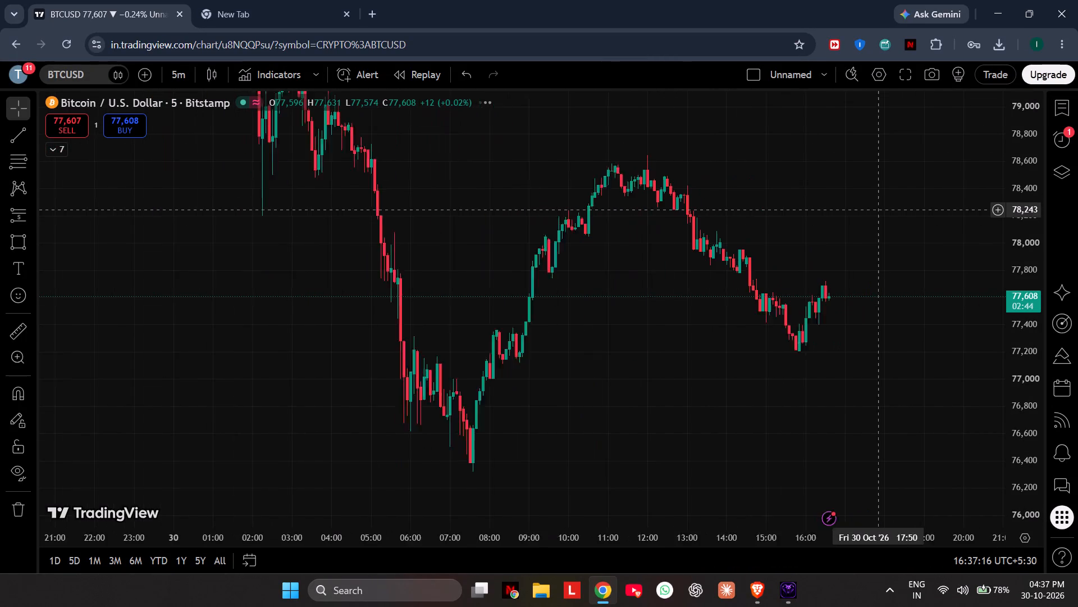
pyautogui.scroll(1, 880, 210)
pyautogui.moveTo(890, 209); pyautogui.dragTo(922, 207)
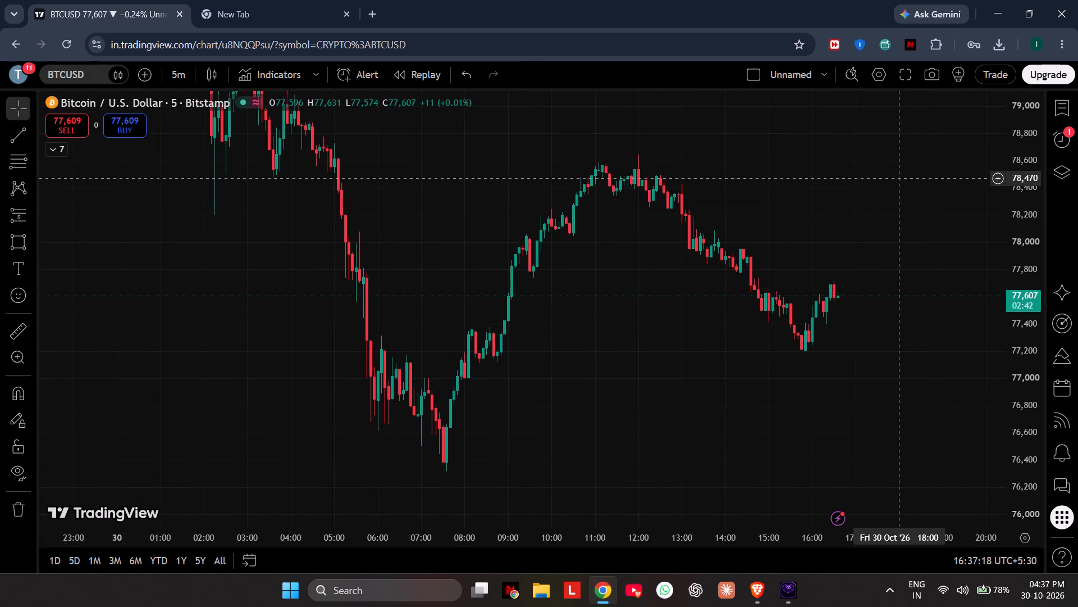
pyautogui.moveTo(901, 178); pyautogui.dragTo(919, 223)
pyautogui.moveTo(911, 228); pyautogui.dragTo(876, 202)
pyautogui.moveTo(876, 202); pyautogui.dragTo(851, 200)
pyautogui.scroll(-5, 1031, 264)
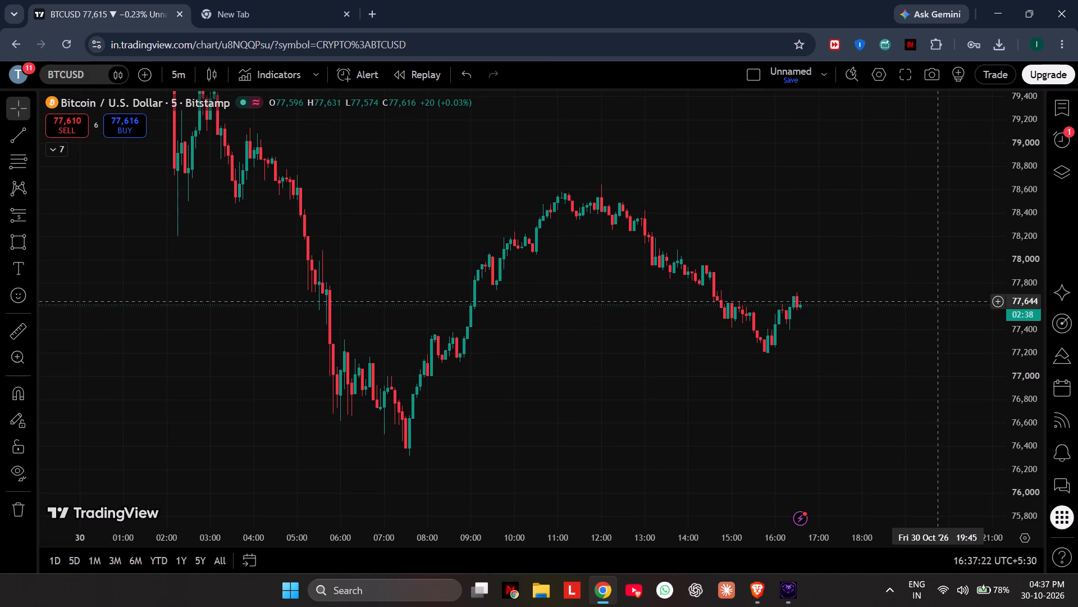
pyautogui.moveTo(924, 331); pyautogui.dragTo(903, 303)
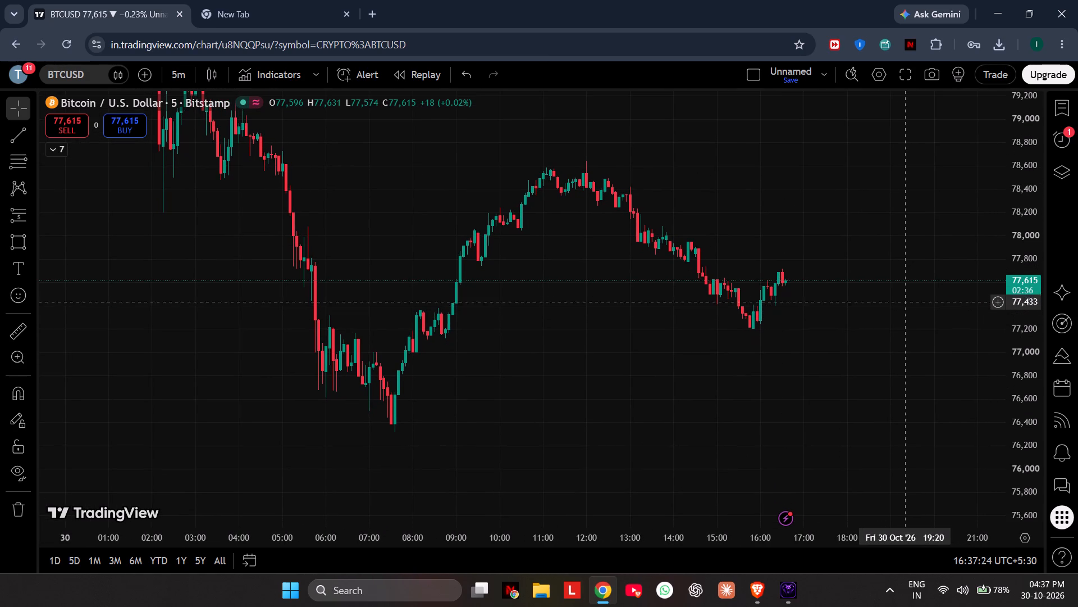
# Switch BTCUSD to the 4-hour interval, reset the chart view and examine price history down to the blue lines at 73,529 and 64,954.
pyautogui.click(179, 73)
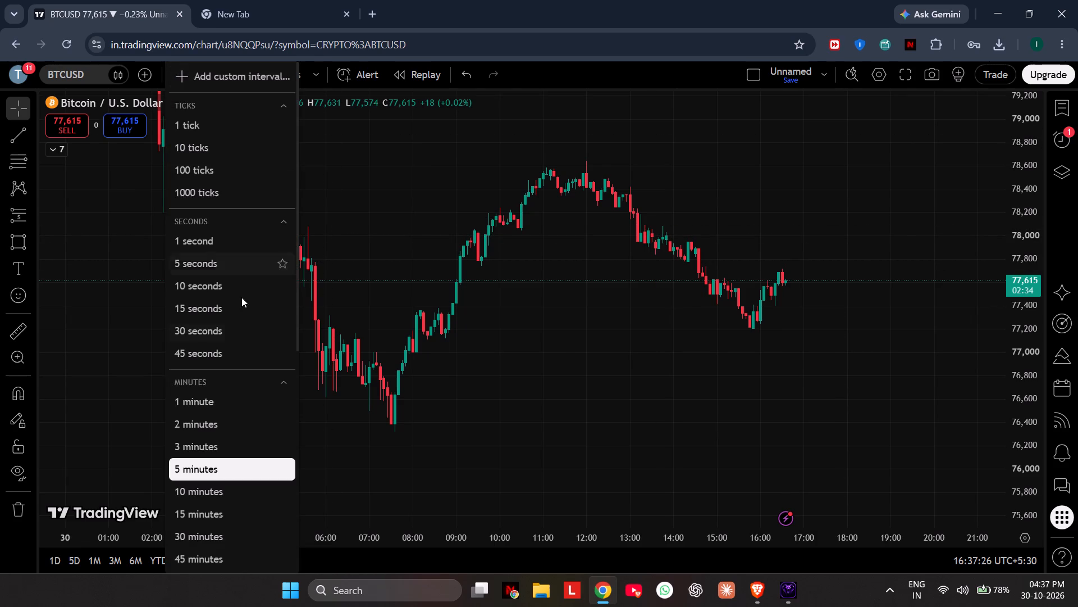
pyautogui.scroll(-4, 229, 411)
pyautogui.click(225, 393)
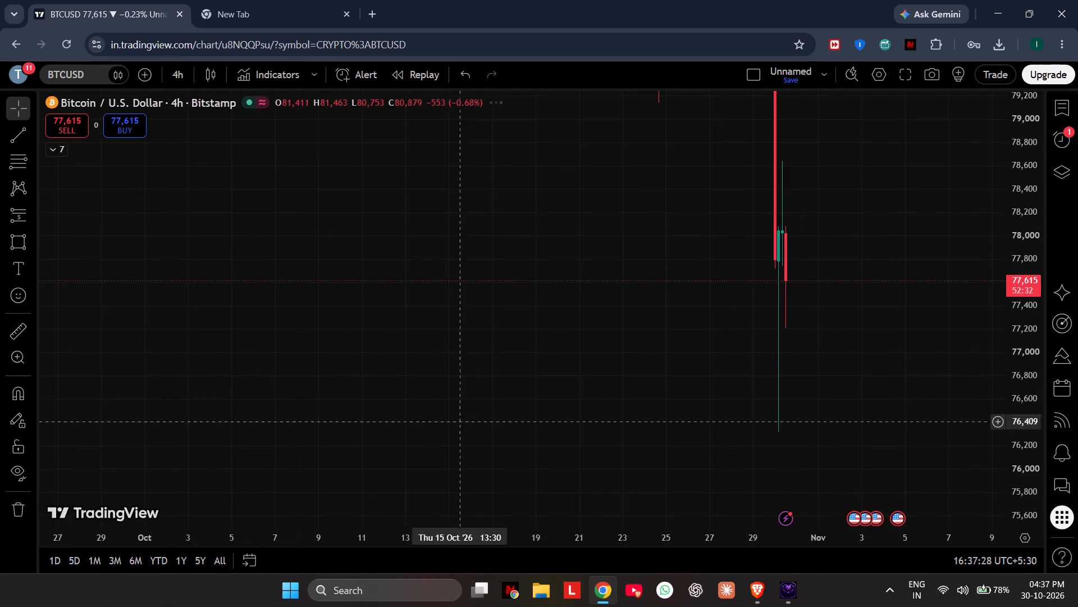
pyautogui.click(577, 499)
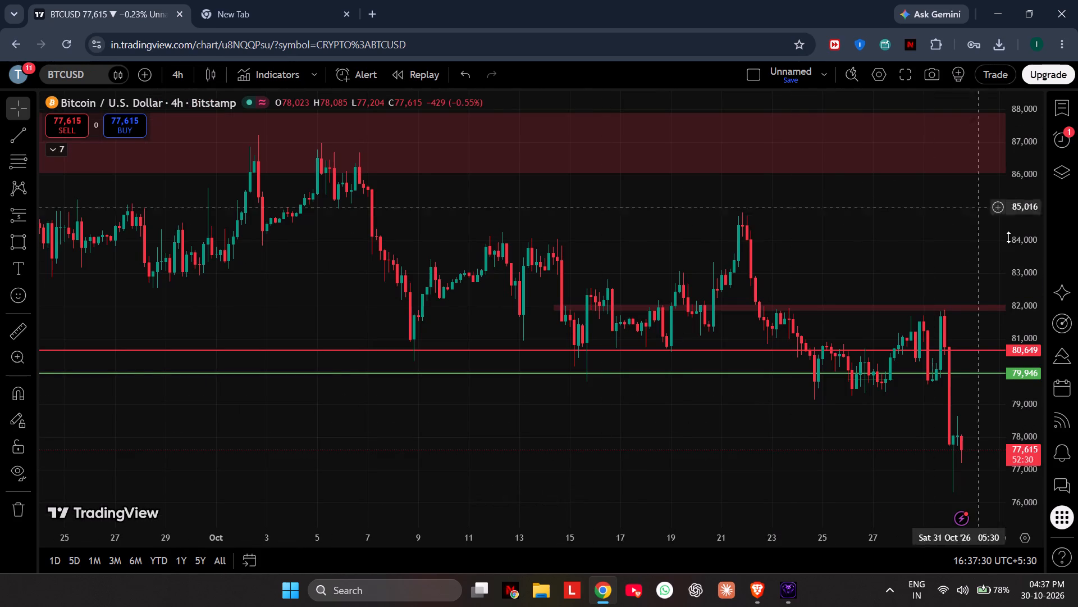
pyautogui.scroll(-6, 1031, 345)
pyautogui.moveTo(885, 436); pyautogui.dragTo(748, 372)
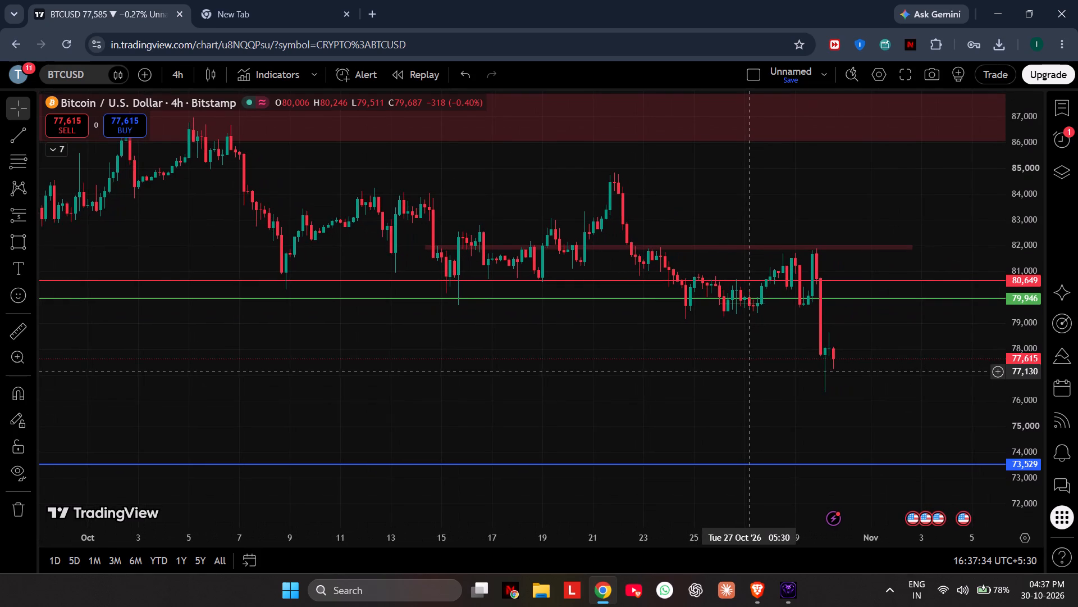
pyautogui.moveTo(748, 372); pyautogui.dragTo(747, 372)
pyautogui.scroll(-11, 744, 373)
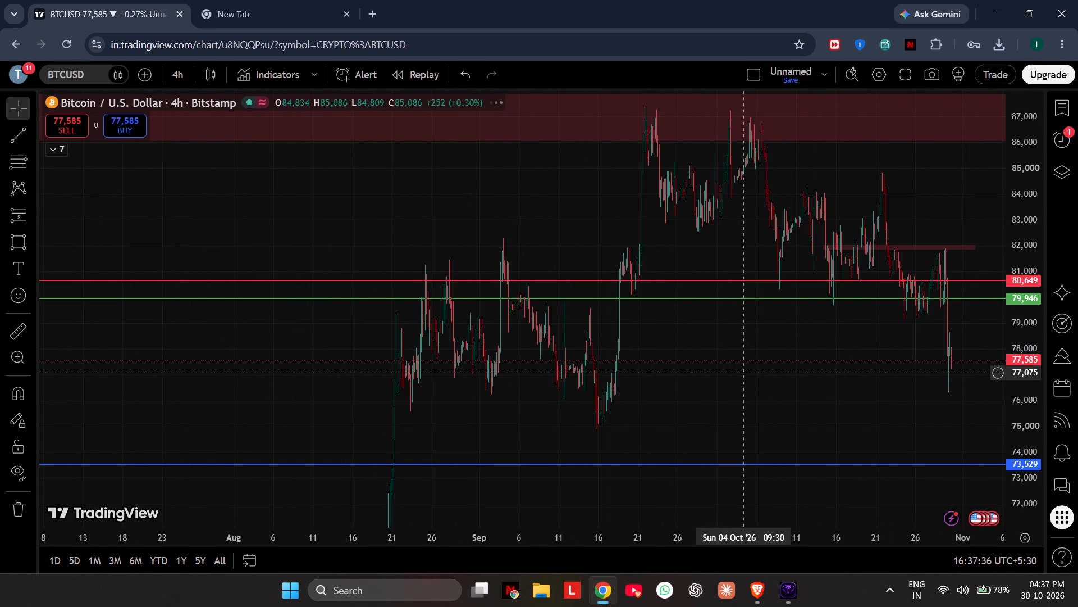
pyautogui.scroll(4, 744, 373)
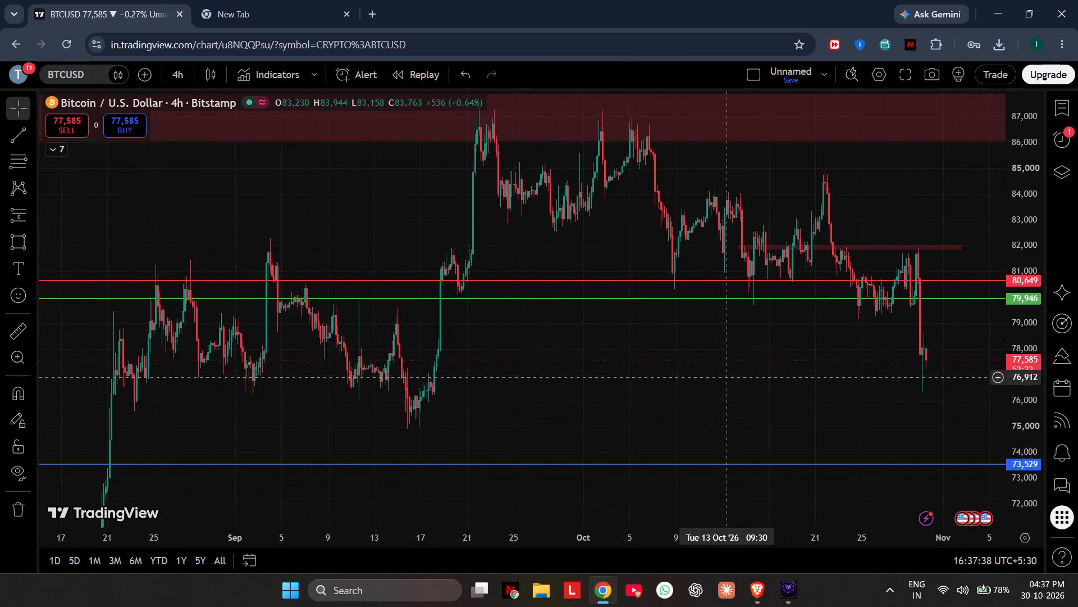
pyautogui.moveTo(702, 418); pyautogui.dragTo(825, 171)
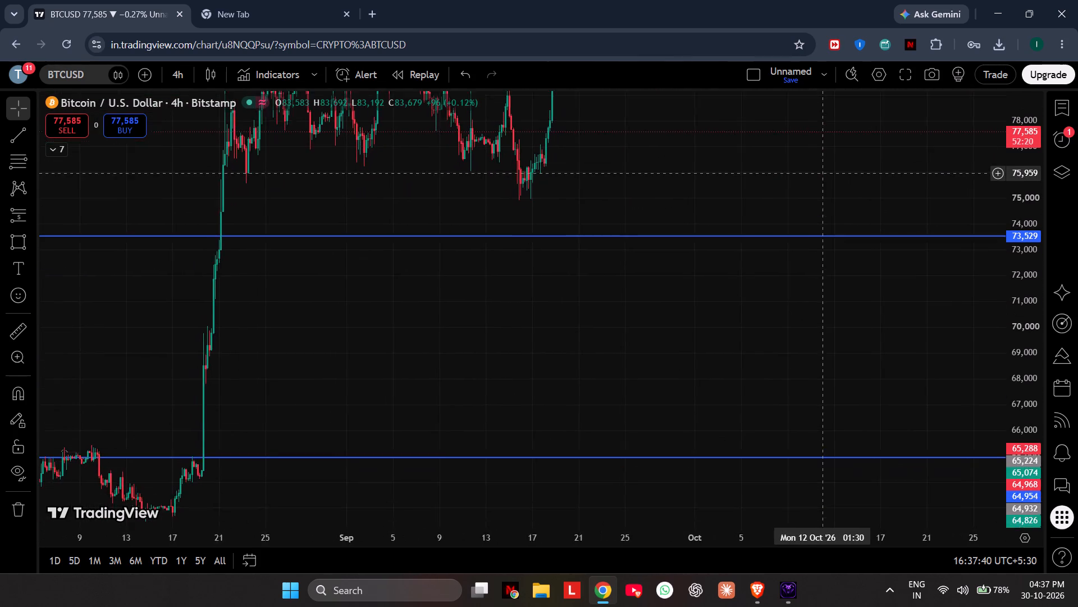
pyautogui.moveTo(825, 171); pyautogui.dragTo(867, 132)
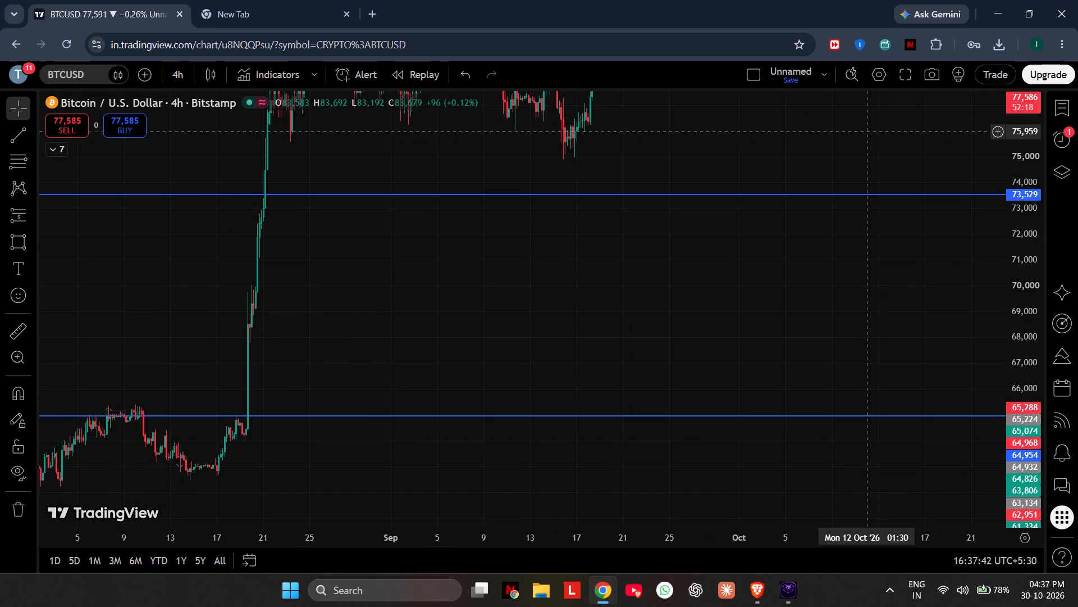
pyautogui.moveTo(867, 132); pyautogui.dragTo(737, 279)
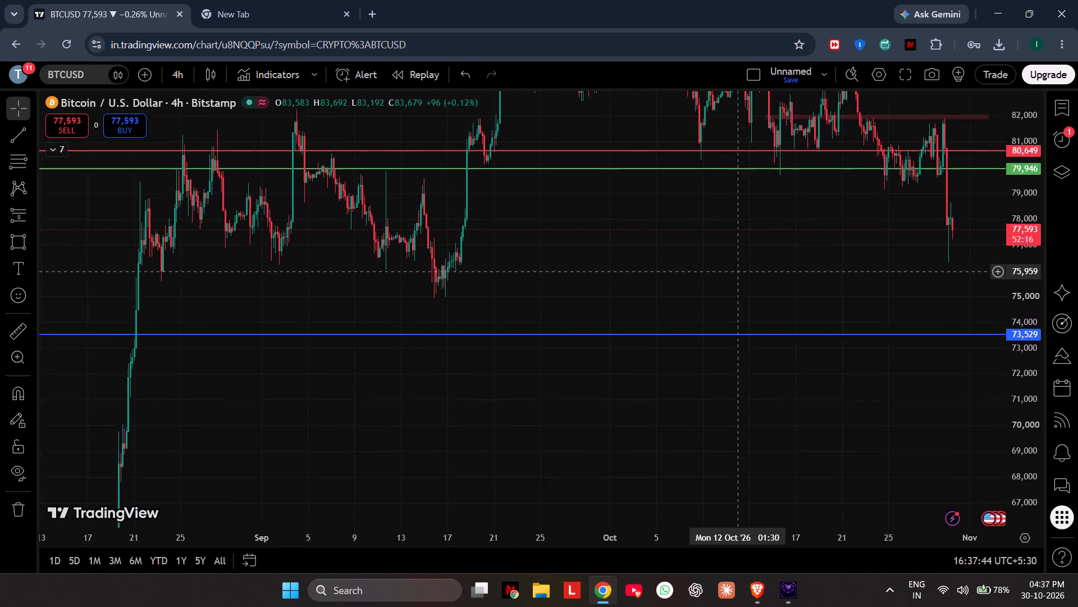
pyautogui.moveTo(737, 279); pyautogui.dragTo(760, 97)
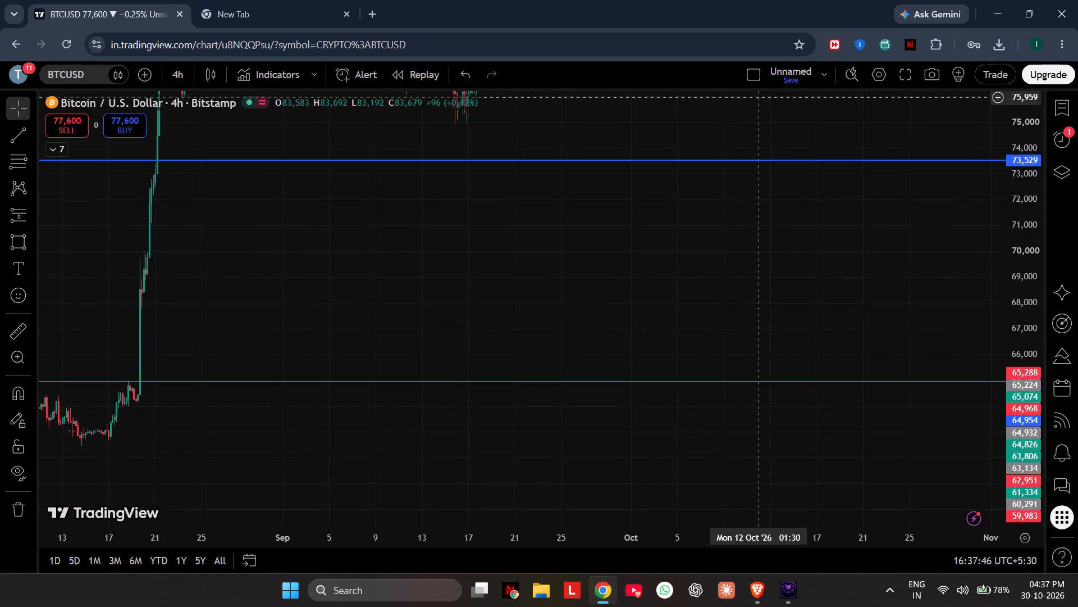
pyautogui.moveTo(760, 97); pyautogui.dragTo(735, 133)
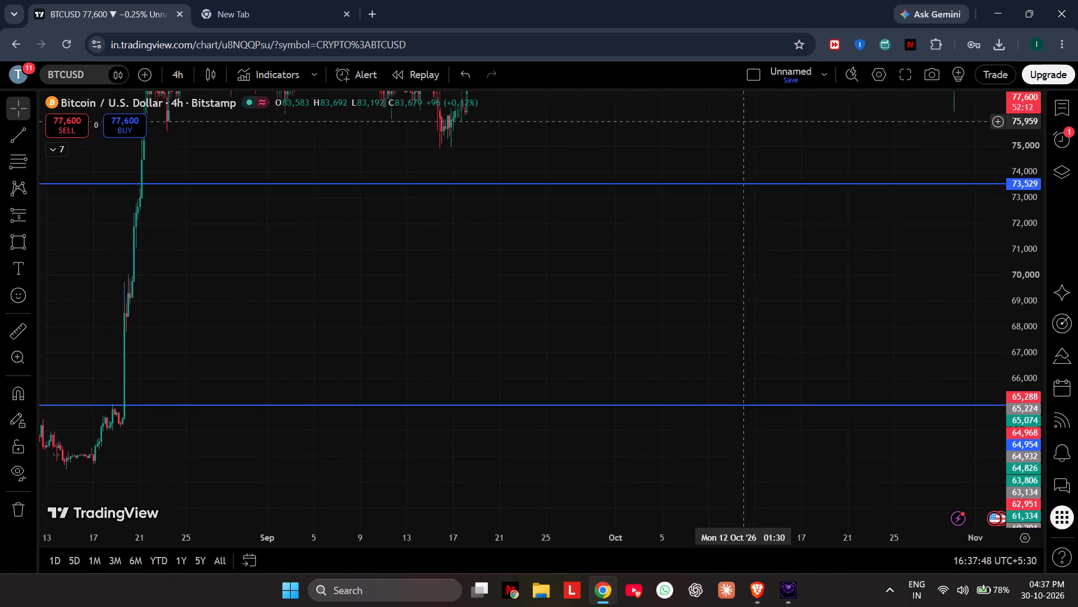
pyautogui.moveTo(735, 133); pyautogui.dragTo(930, 106)
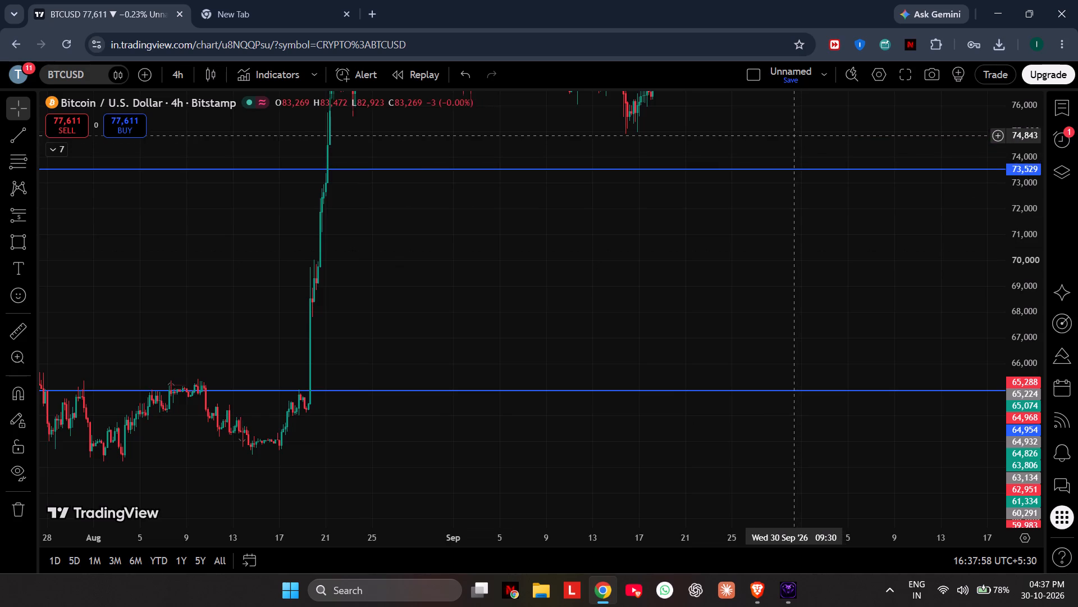
# Examine the latest 4-hour BTCUSD candles between the green 79,946 line and the blue 73,529 line.
pyautogui.moveTo(795, 135); pyautogui.dragTo(439, 411)
pyautogui.scroll(6, 642, 380)
pyautogui.moveTo(660, 367); pyautogui.dragTo(715, 347)
pyautogui.moveTo(830, 380); pyautogui.dragTo(849, 379)
pyautogui.moveTo(812, 336); pyautogui.dragTo(769, 329)
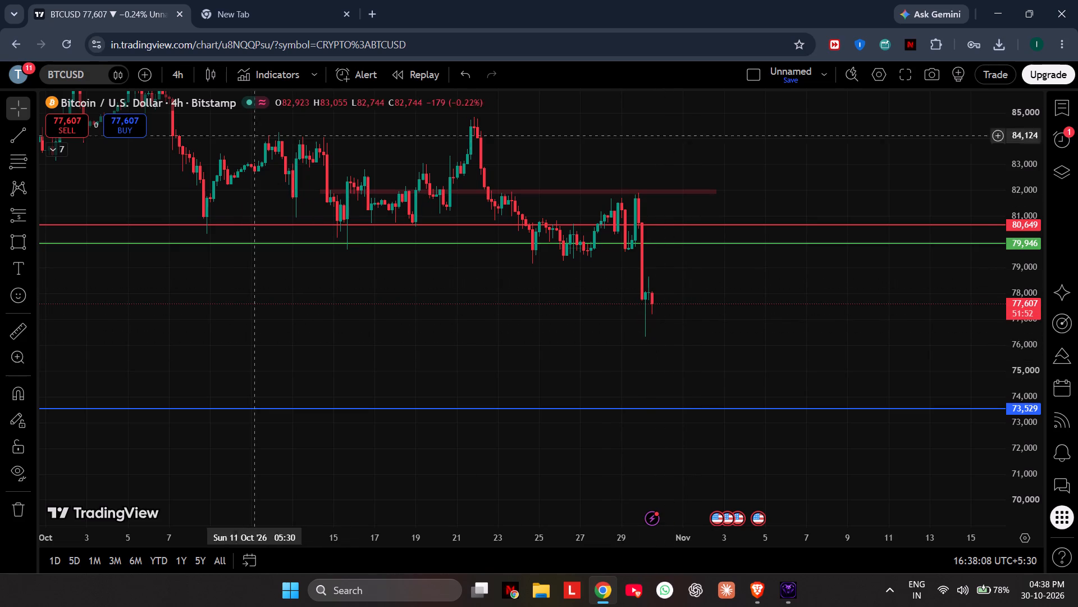
pyautogui.scroll(-4, 490, 309)
pyautogui.scroll(-3, 663, 336)
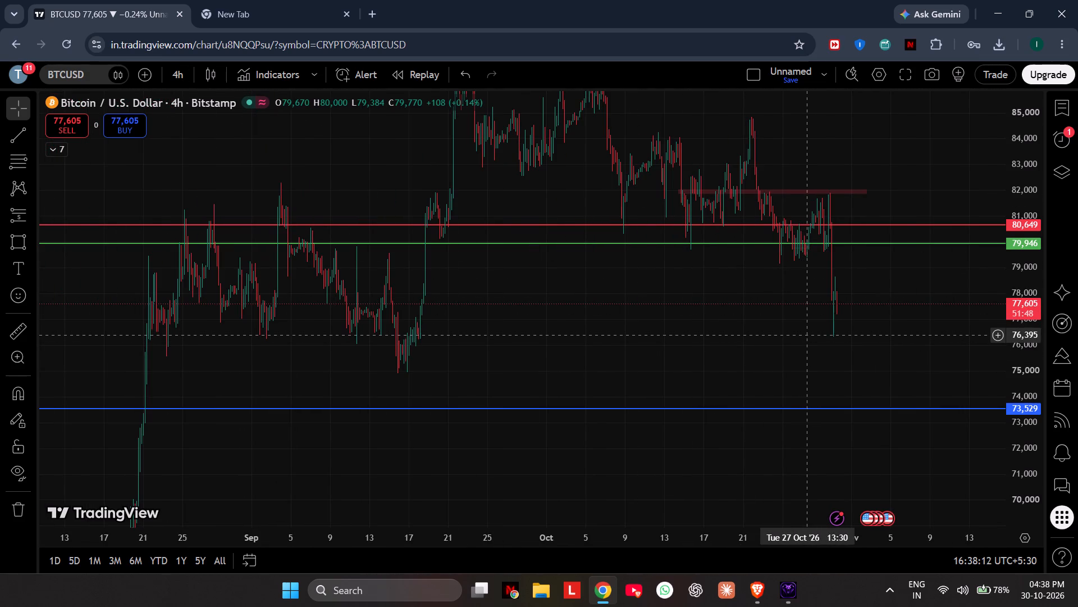
pyautogui.scroll(7, 807, 336)
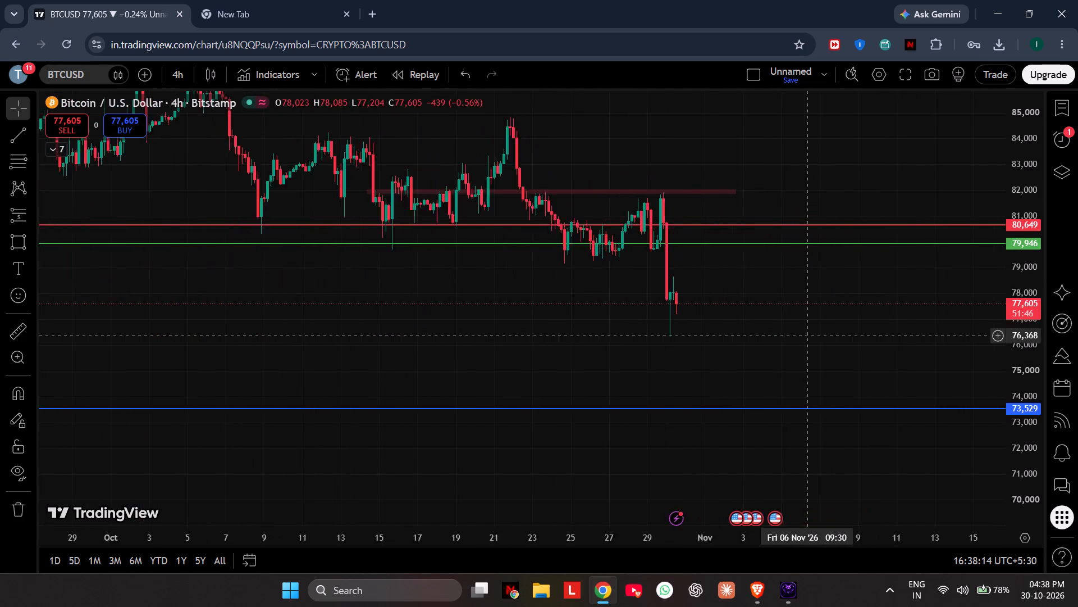
pyautogui.scroll(1, 807, 336)
pyautogui.moveTo(401, 347); pyautogui.dragTo(724, 342)
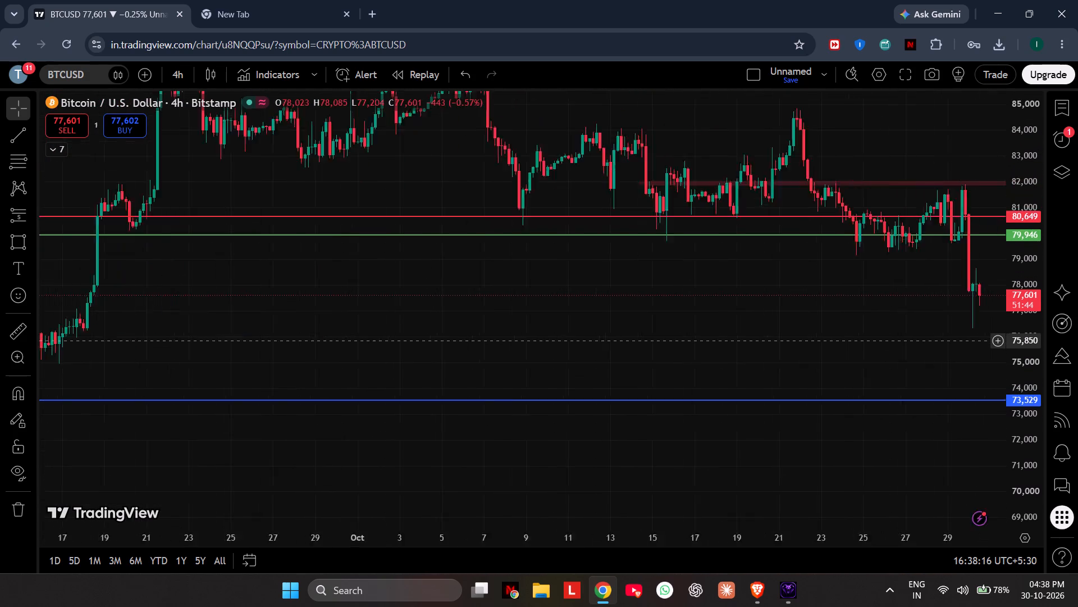
pyautogui.moveTo(724, 342); pyautogui.dragTo(551, 352)
# Switch the BTCUSD chart to the 5-minute interval and reset the chart view.
pyautogui.click(174, 76)
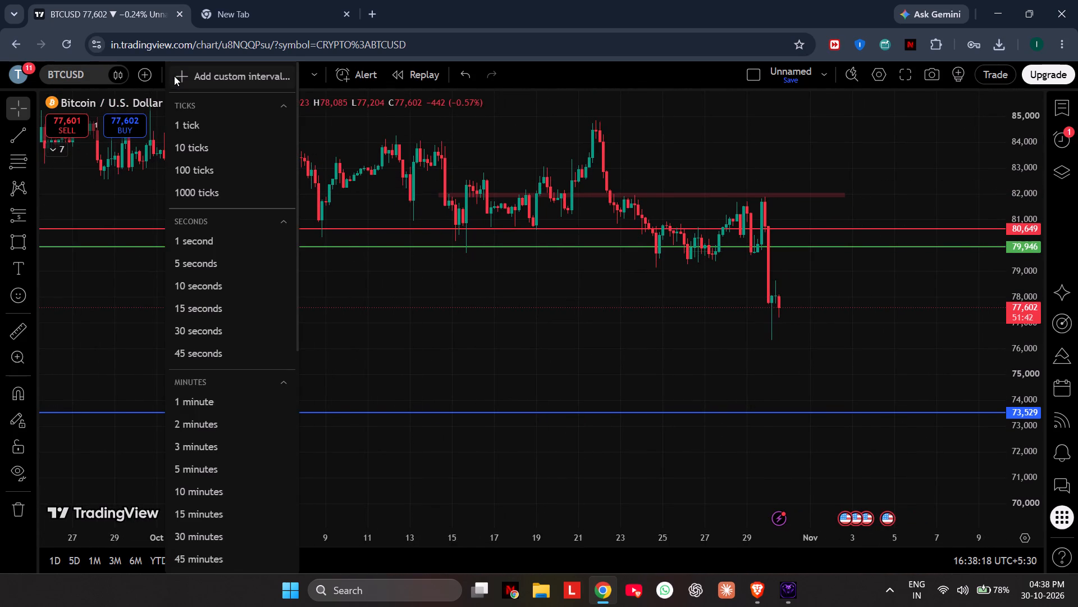
pyautogui.click(205, 480)
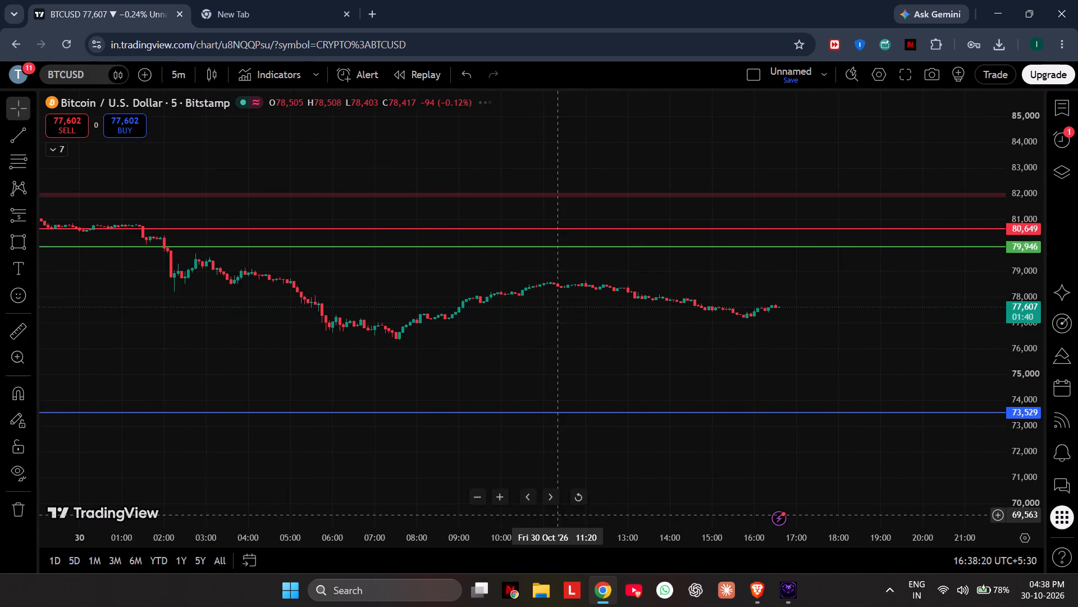
pyautogui.click(588, 497)
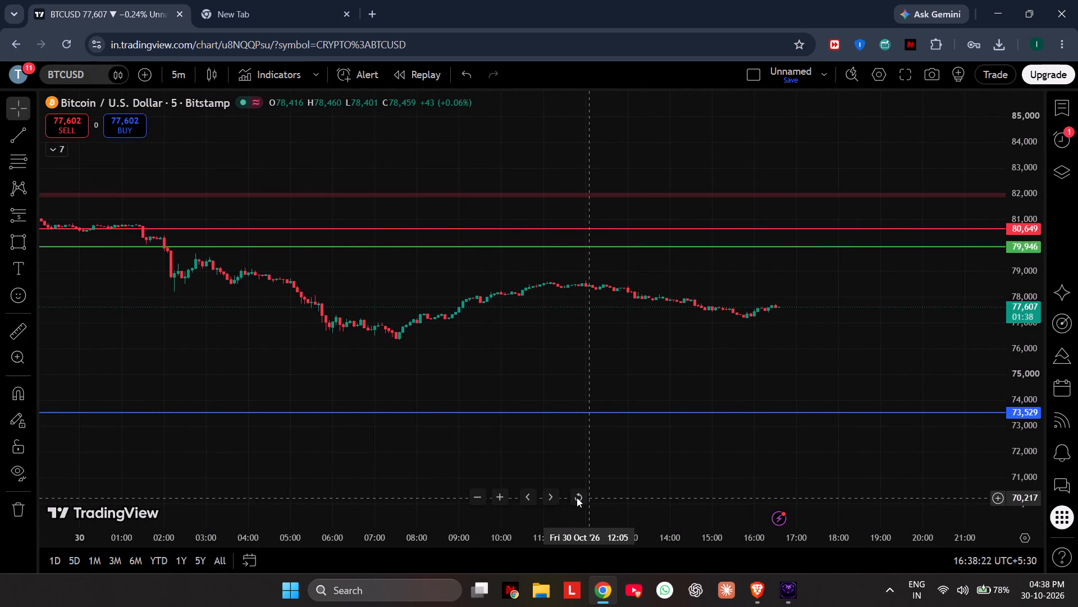
pyautogui.click(577, 497)
# Examine the 30 October BTCUSD 5-minute price action for a price zone to mark.
pyautogui.scroll(4, 1031, 407)
pyautogui.moveTo(875, 426); pyautogui.dragTo(695, 250)
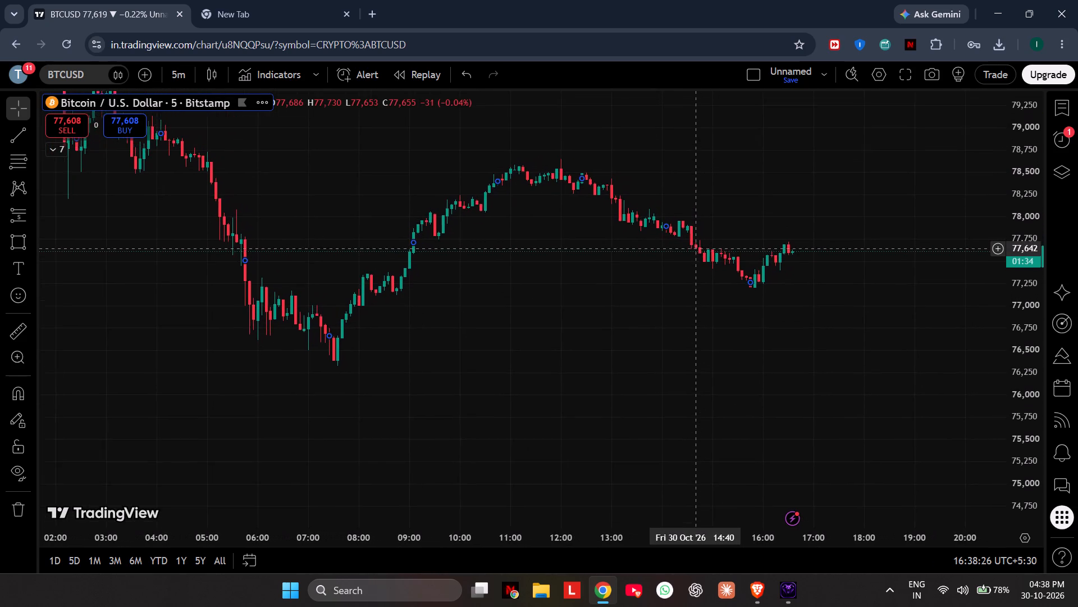
pyautogui.moveTo(695, 250); pyautogui.dragTo(693, 256)
pyautogui.scroll(-4, 693, 256)
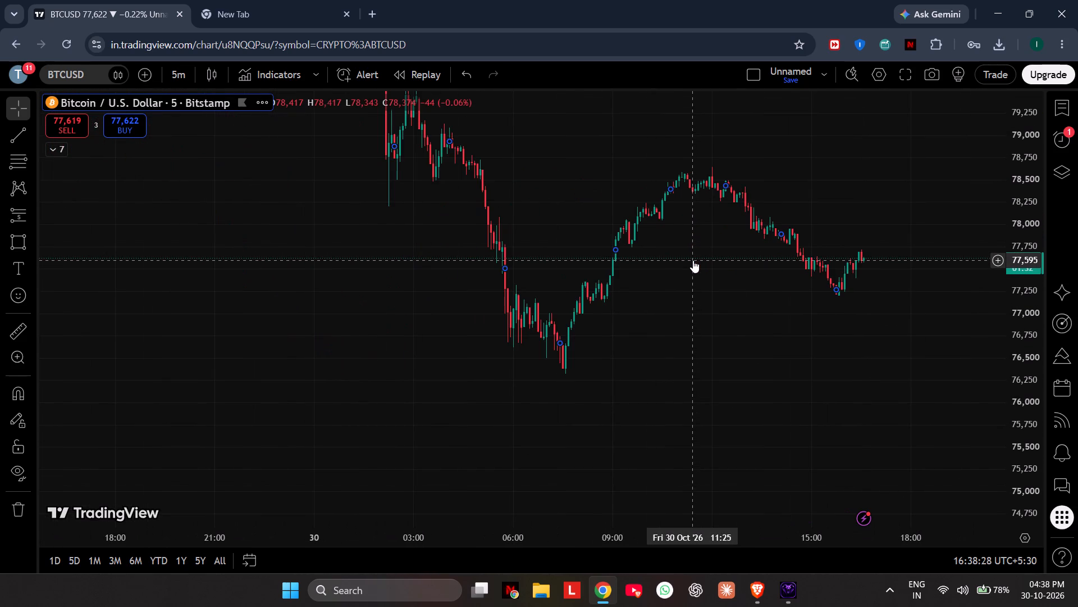
pyautogui.scroll(4, 693, 260)
pyautogui.moveTo(619, 300); pyautogui.dragTo(687, 327)
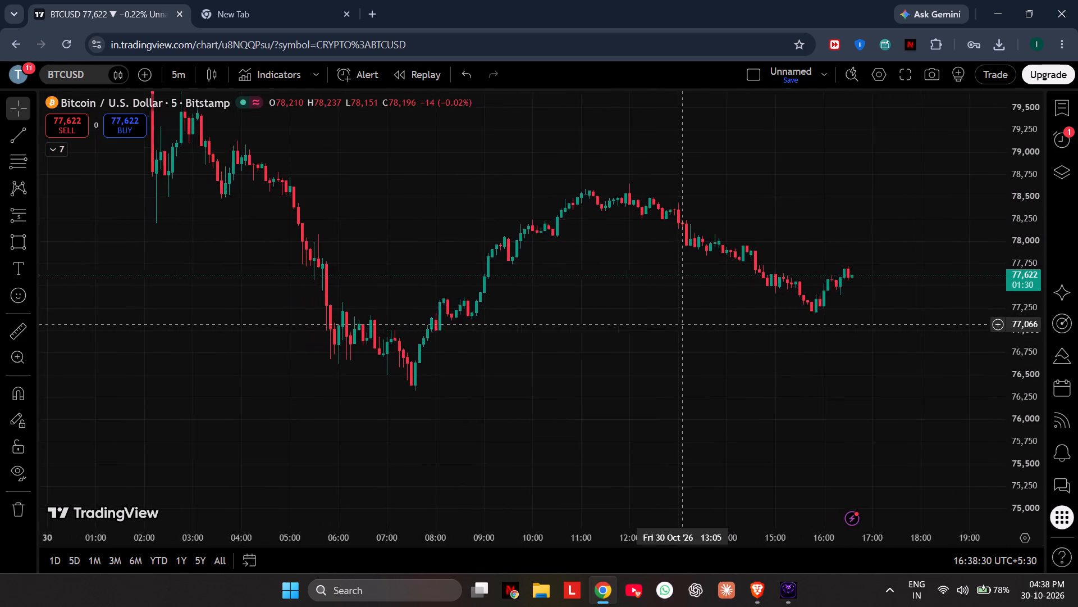
pyautogui.moveTo(687, 327); pyautogui.dragTo(701, 336)
pyautogui.scroll(-10, 701, 336)
pyautogui.scroll(4, 701, 336)
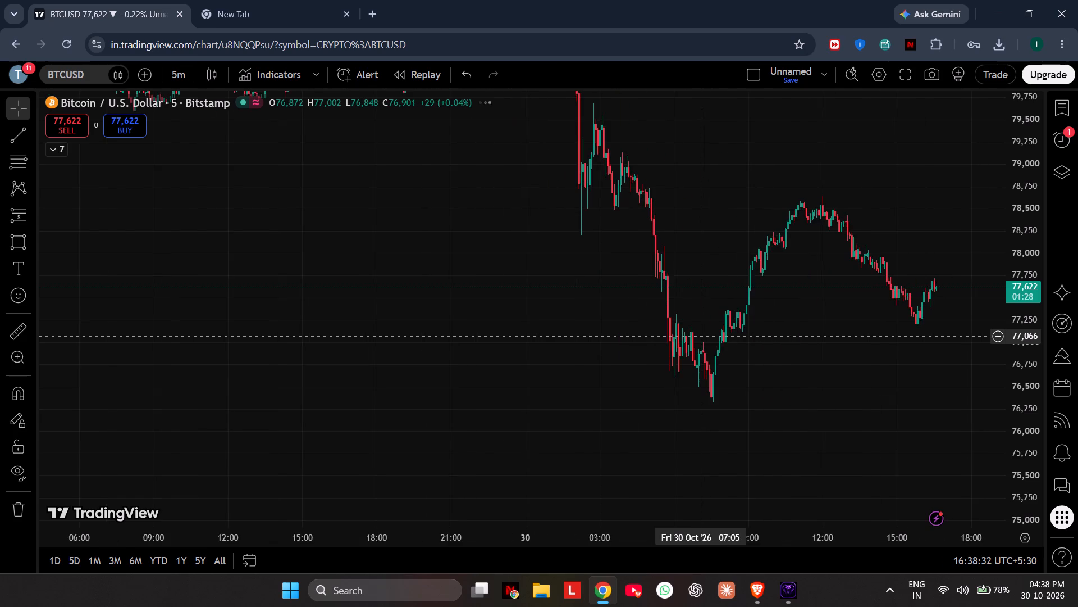
pyautogui.scroll(4, 701, 336)
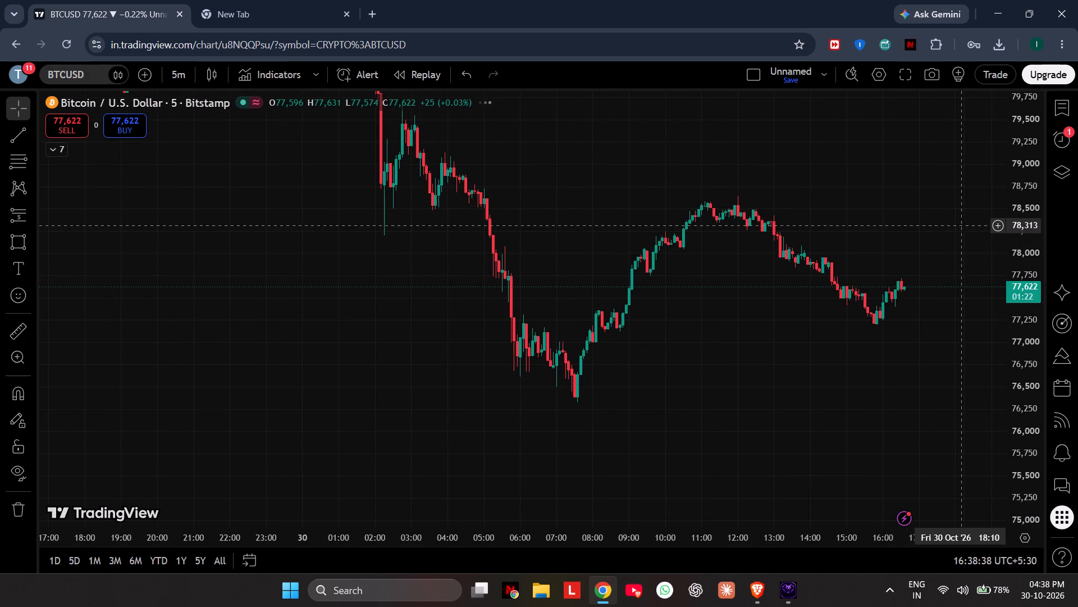
# Draw a green rectangle on the BTCUSD chart from about 01:25 to 19:10, between roughly 78,337 and 78,234.
pyautogui.click(24, 244)
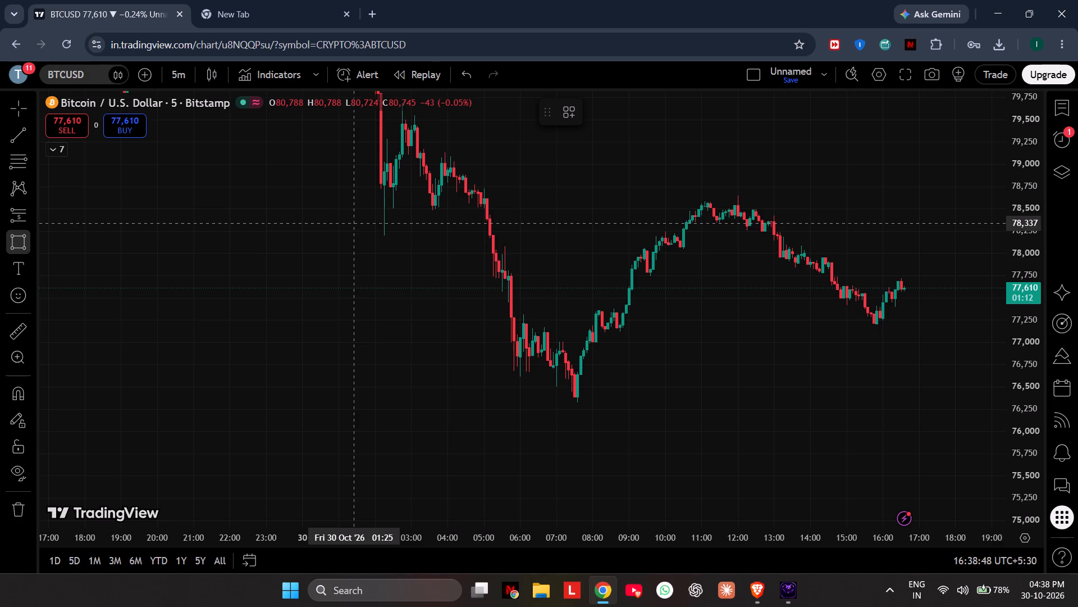
pyautogui.moveTo(355, 223); pyautogui.dragTo(964, 234)
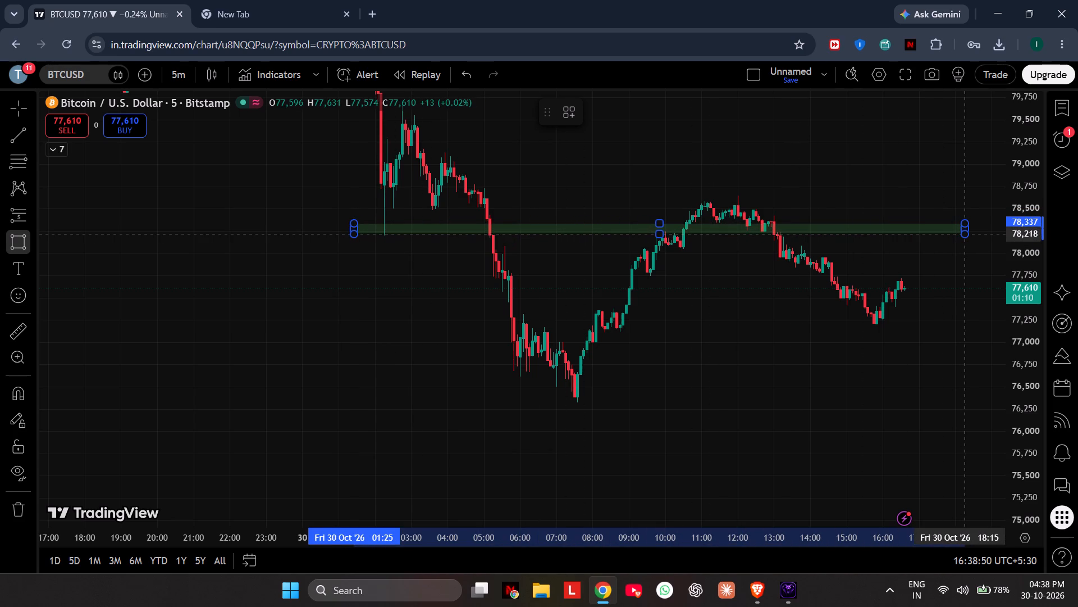
pyautogui.moveTo(964, 234); pyautogui.dragTo(994, 232)
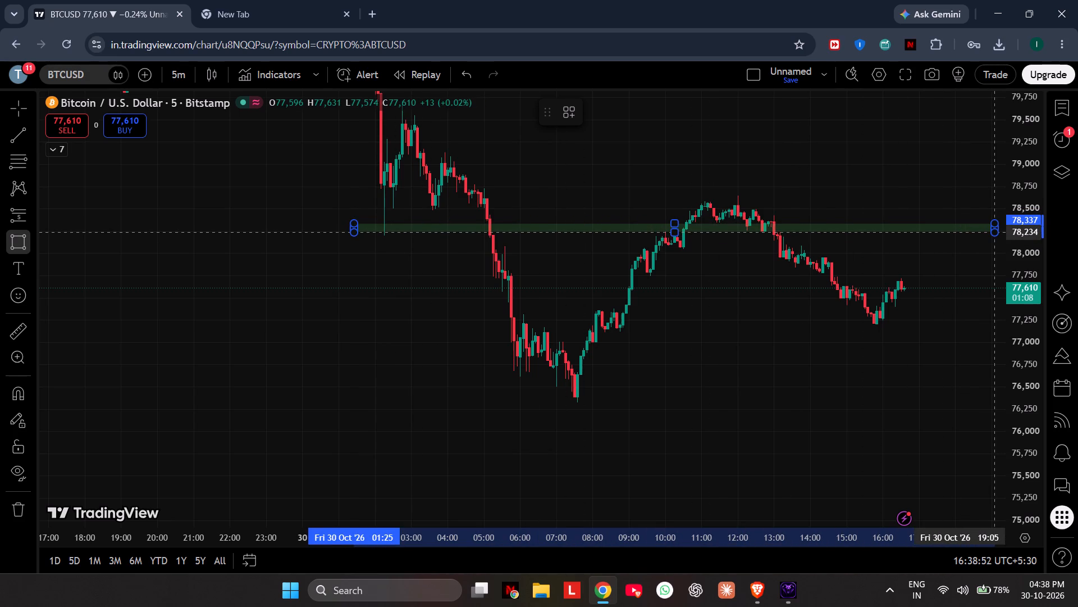
pyautogui.moveTo(994, 232); pyautogui.dragTo(998, 232)
pyautogui.click(998, 232)
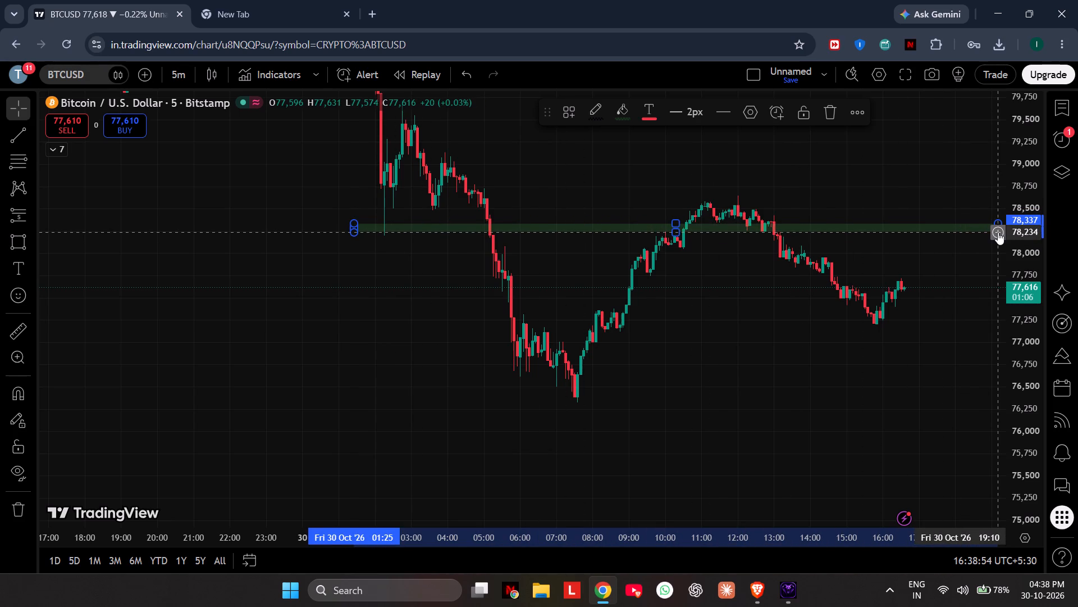
# Change the fill colour of the BTCUSD rectangle to red.
pyautogui.click(624, 119)
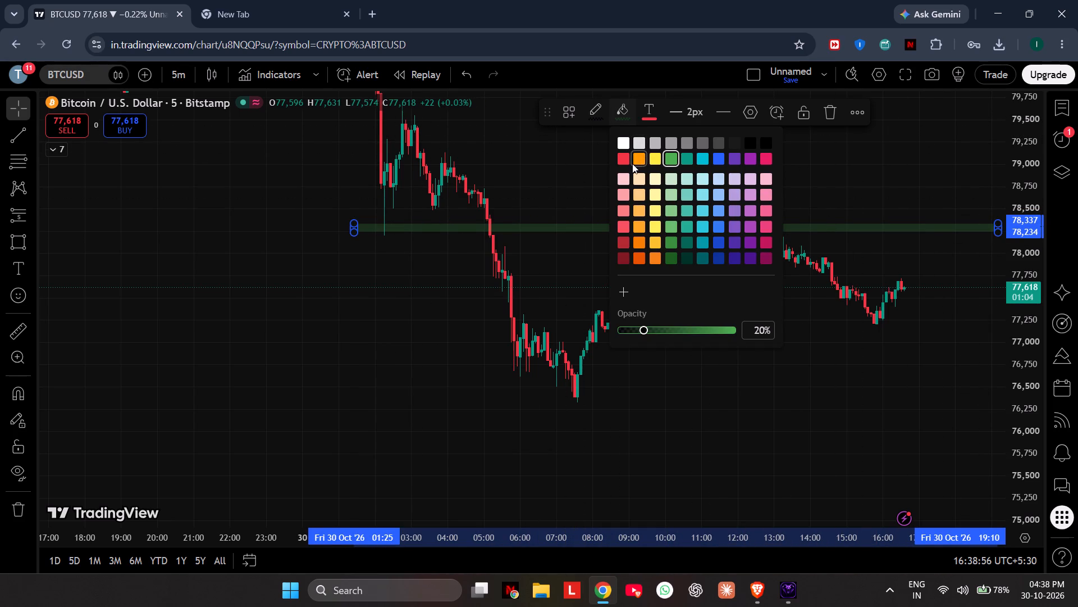
pyautogui.click(622, 157)
# Extend the end of the red BTCUSD rectangle to about 20:50 on 30 October, with its lower edge at roughly 78,234.
pyautogui.moveTo(796, 356); pyautogui.dragTo(630, 336)
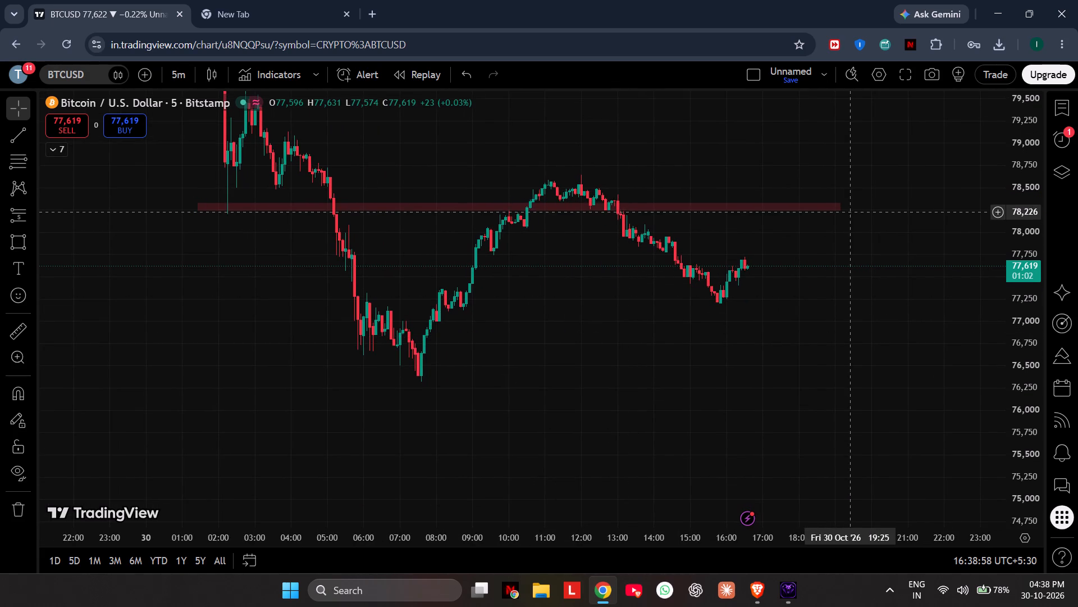
pyautogui.moveTo(839, 212); pyautogui.dragTo(873, 212)
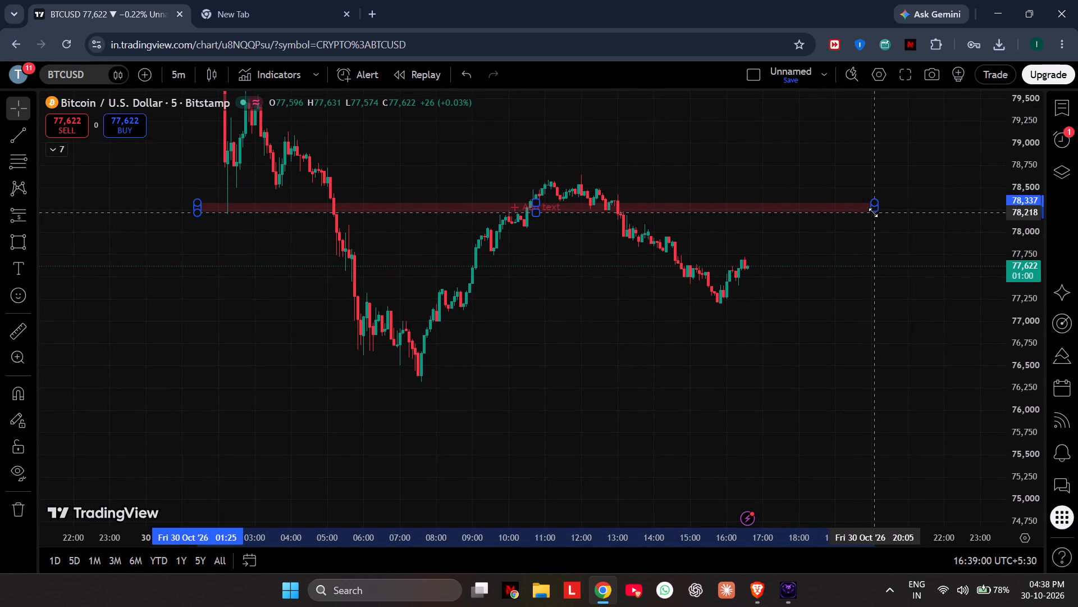
pyautogui.moveTo(873, 212); pyautogui.dragTo(899, 215)
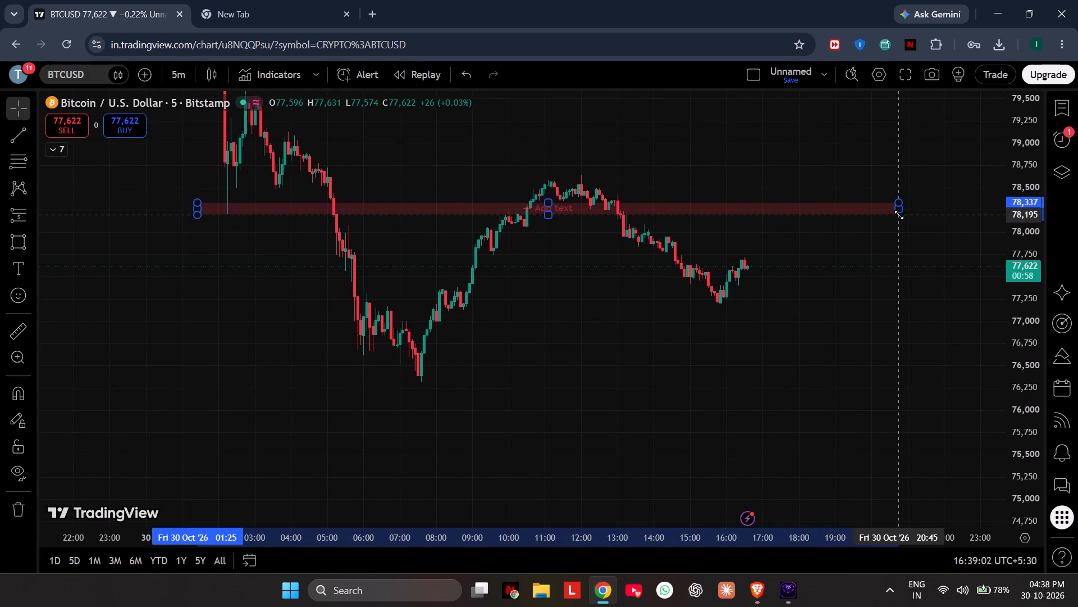
pyautogui.moveTo(899, 215); pyautogui.dragTo(897, 214)
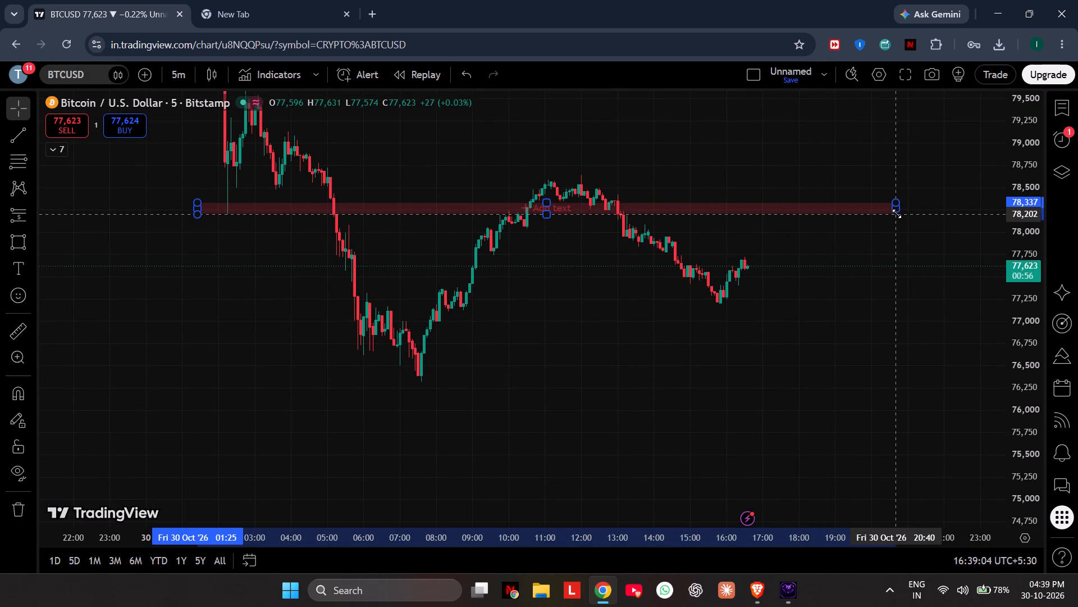
pyautogui.moveTo(897, 214); pyautogui.dragTo(902, 211)
pyautogui.click(902, 211)
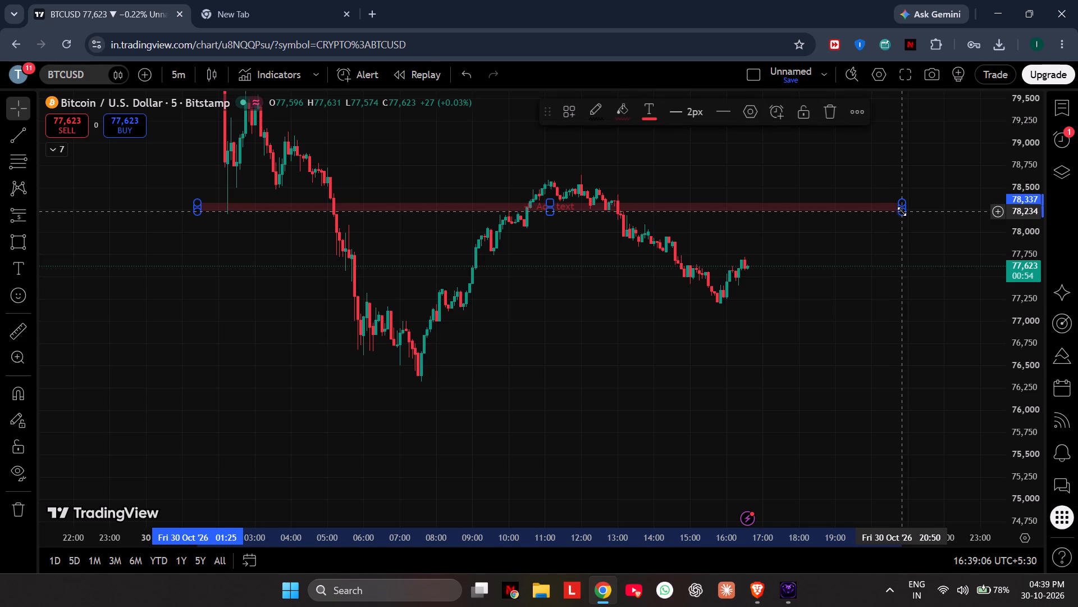
pyautogui.click(837, 297)
# Load the XAUUSD chart from the watchlist and hide the watchlist again.
pyautogui.moveTo(875, 373); pyautogui.dragTo(742, 340)
pyautogui.moveTo(757, 349); pyautogui.dragTo(779, 414)
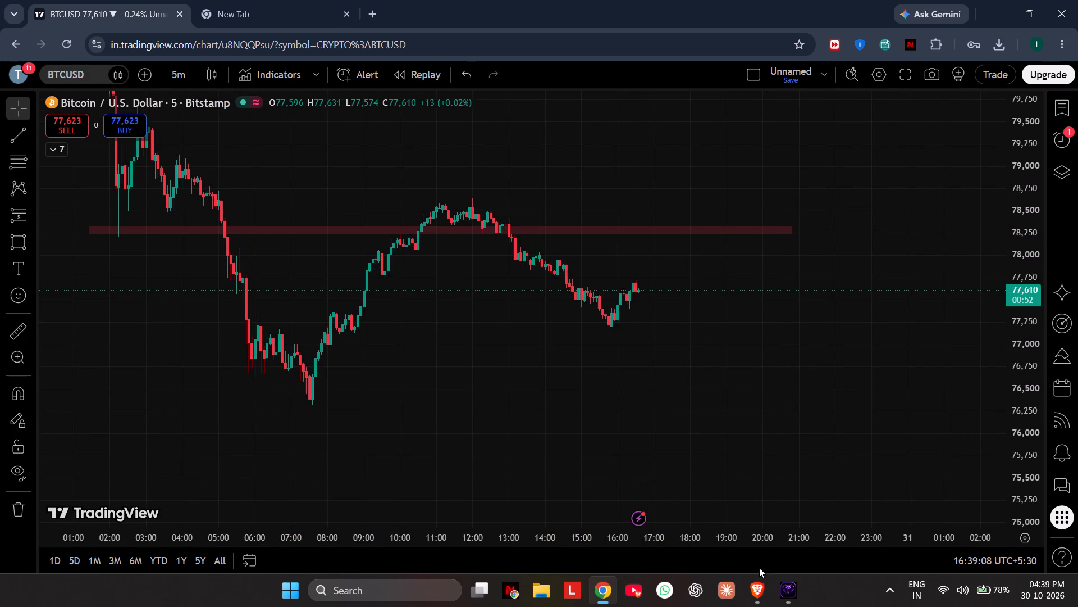
pyautogui.click(1058, 112)
pyautogui.click(872, 265)
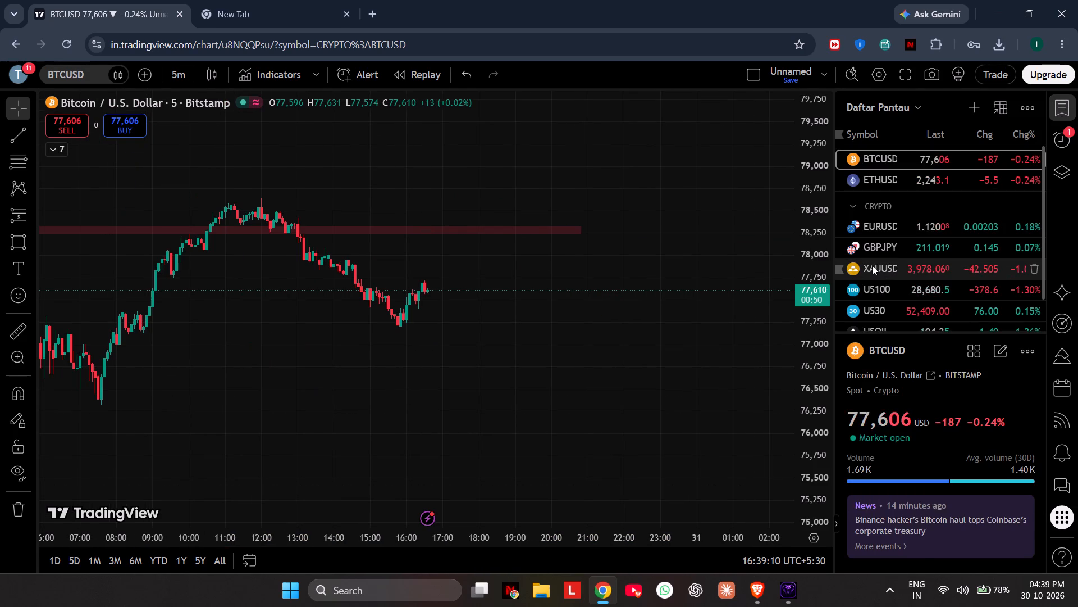
pyautogui.click(1056, 110)
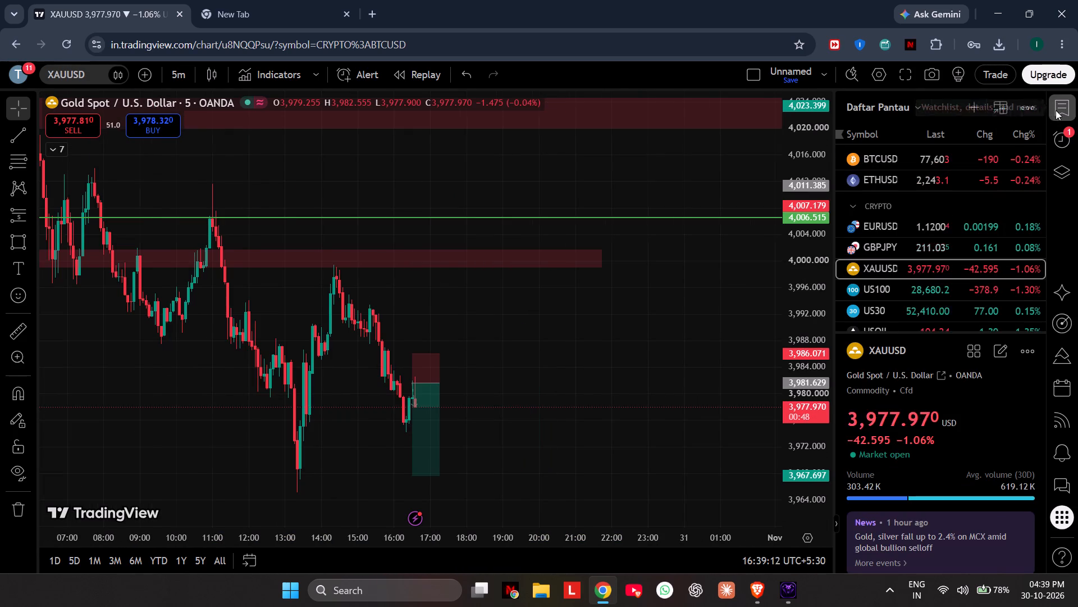
# Examine the latest XAUUSD 5-minute candles around the short position drawing, below the red zone near 4,000.
pyautogui.scroll(6, 806, 310)
pyautogui.moveTo(551, 466); pyautogui.dragTo(894, 337)
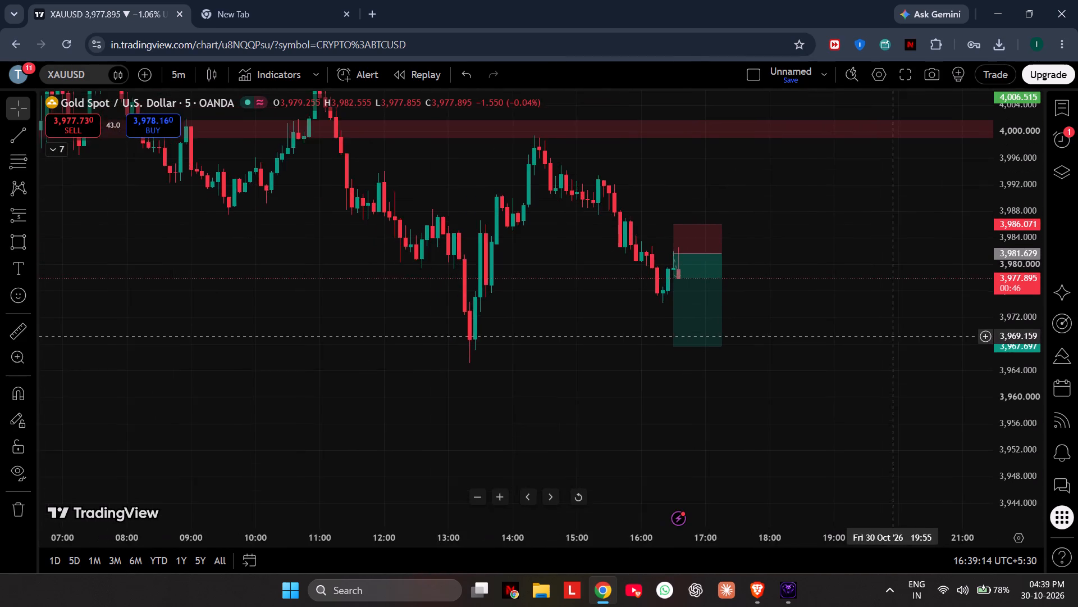
pyautogui.moveTo(894, 337); pyautogui.dragTo(913, 359)
pyautogui.scroll(5, 1006, 392)
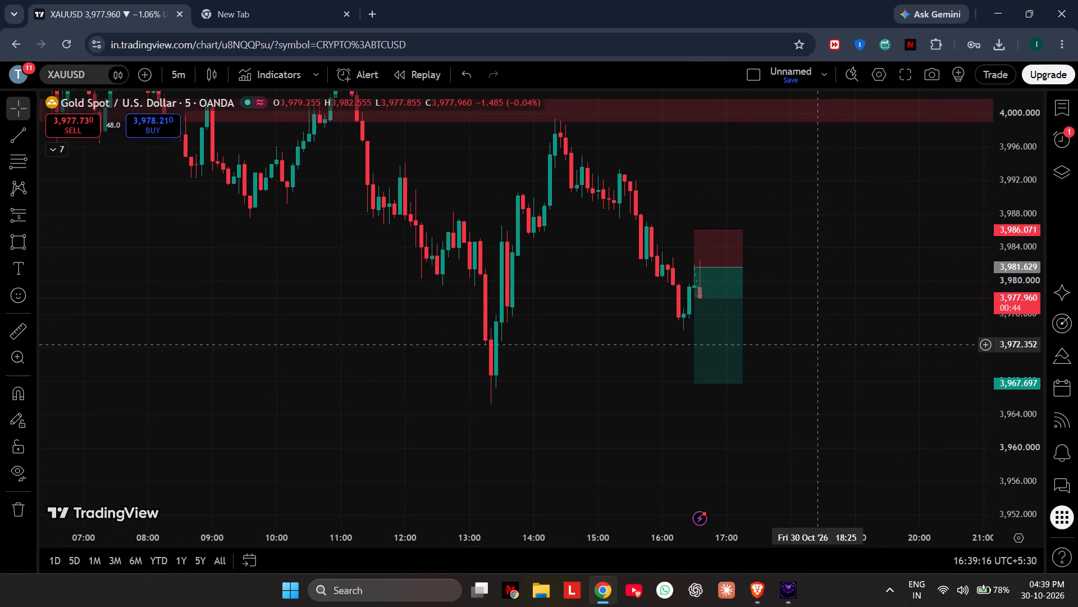
pyautogui.scroll(4, 819, 345)
pyautogui.moveTo(766, 389); pyautogui.dragTo(841, 377)
pyautogui.scroll(-4, 1001, 280)
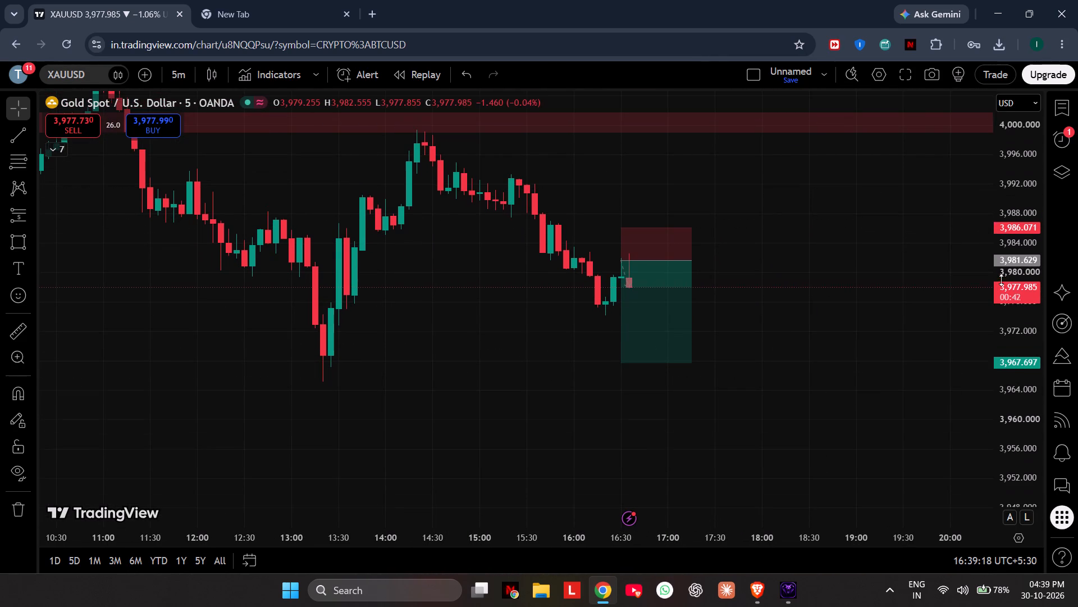
# Switch the XAUUSD chart to the 1-minute interval and reset the chart view.
pyautogui.click(180, 78)
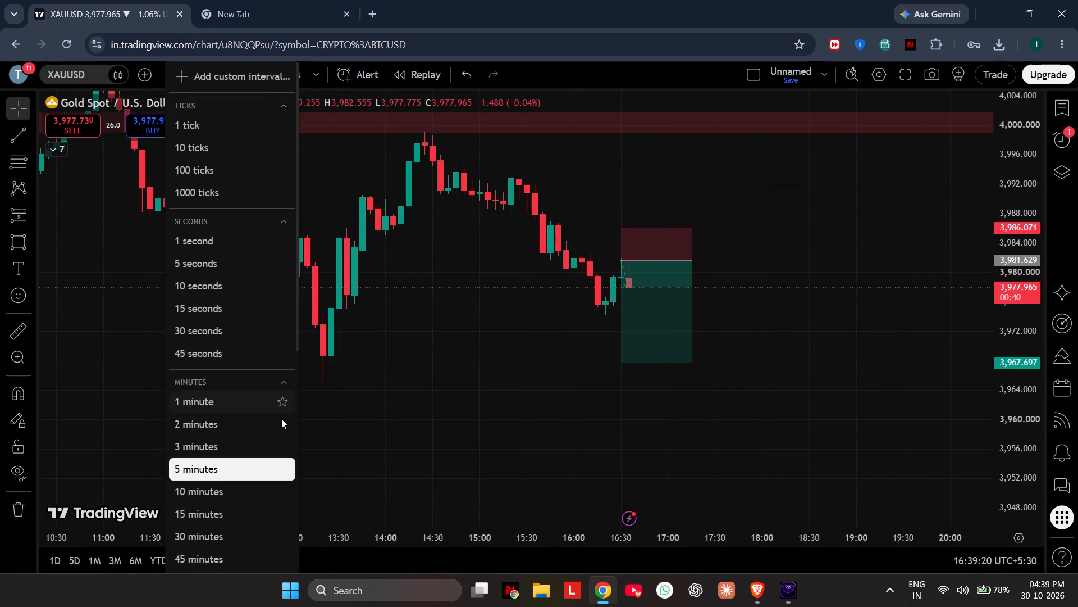
pyautogui.click(212, 402)
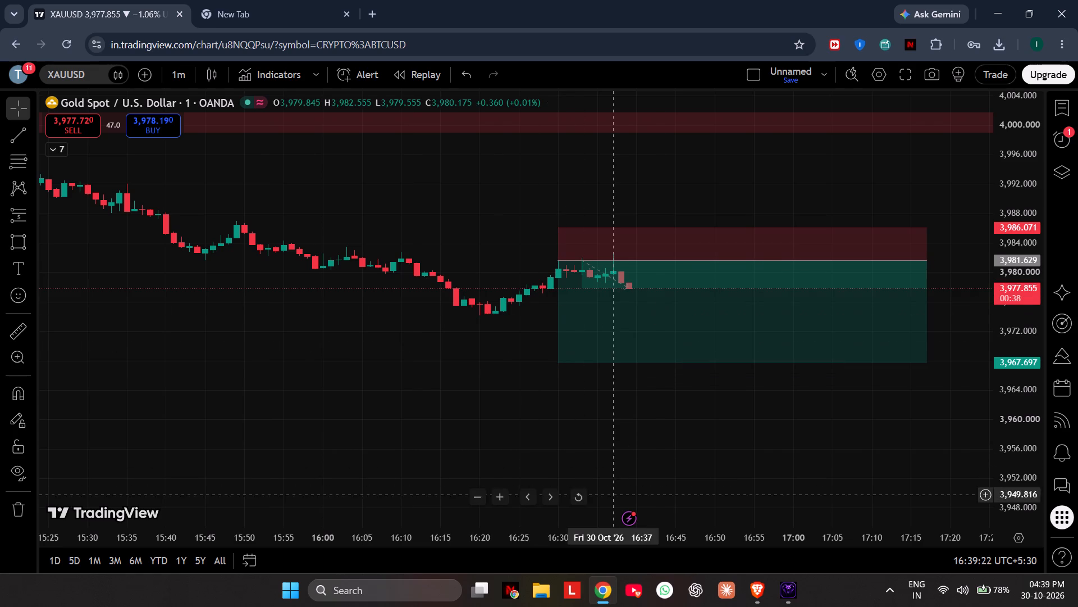
pyautogui.click(578, 497)
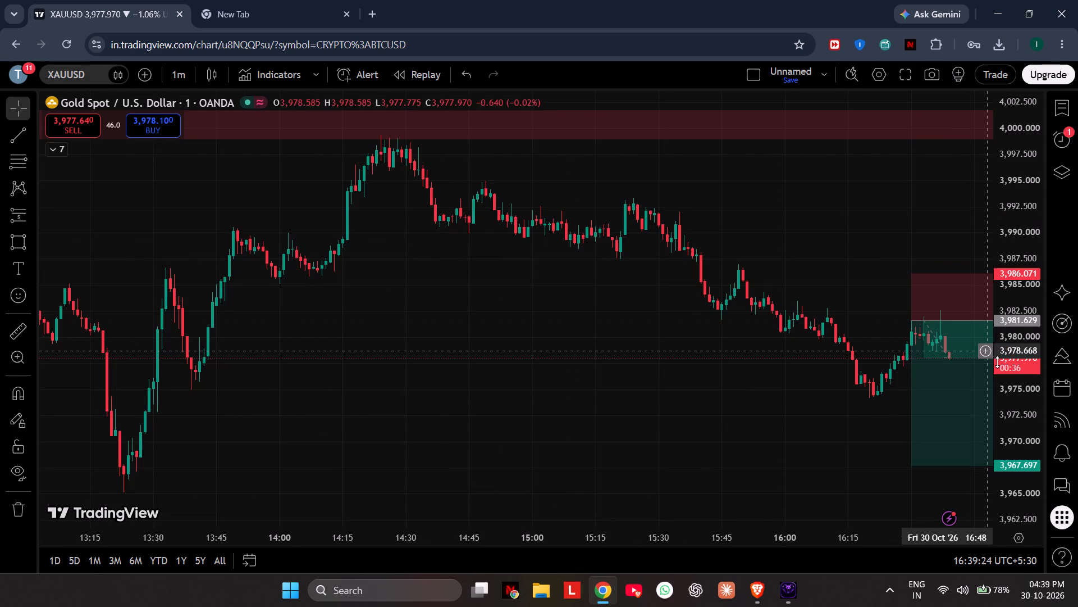
# Examine the XAUUSD 1-minute price action leading into the short position drawing with its 3,981.629 entry.
pyautogui.scroll(1, 997, 362)
pyautogui.moveTo(855, 441); pyautogui.dragTo(641, 332)
pyautogui.scroll(1, 636, 316)
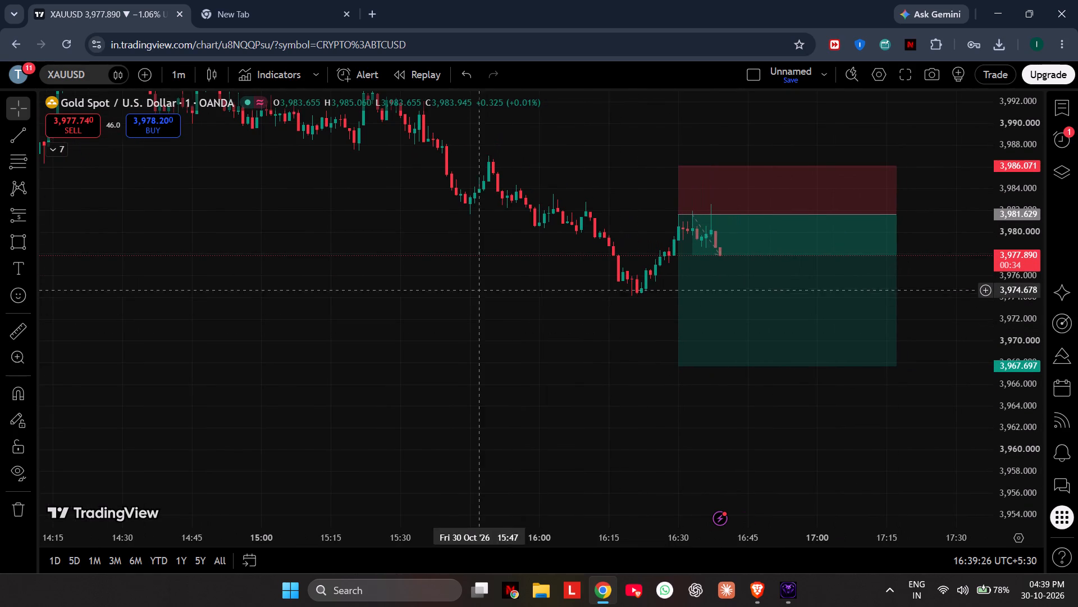
pyautogui.moveTo(487, 242); pyautogui.dragTo(490, 267)
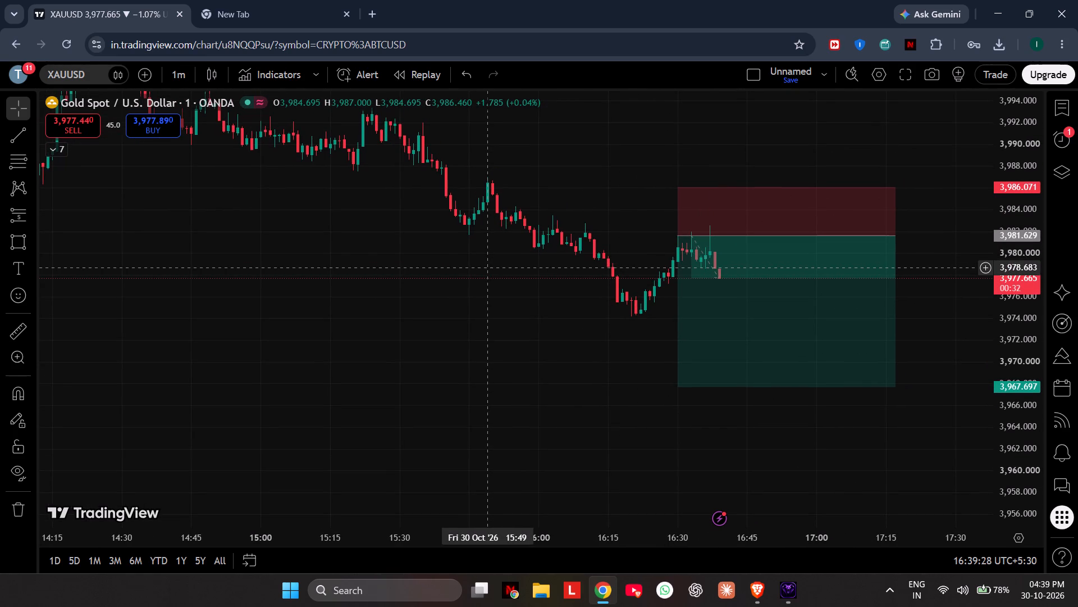
pyautogui.click(490, 267)
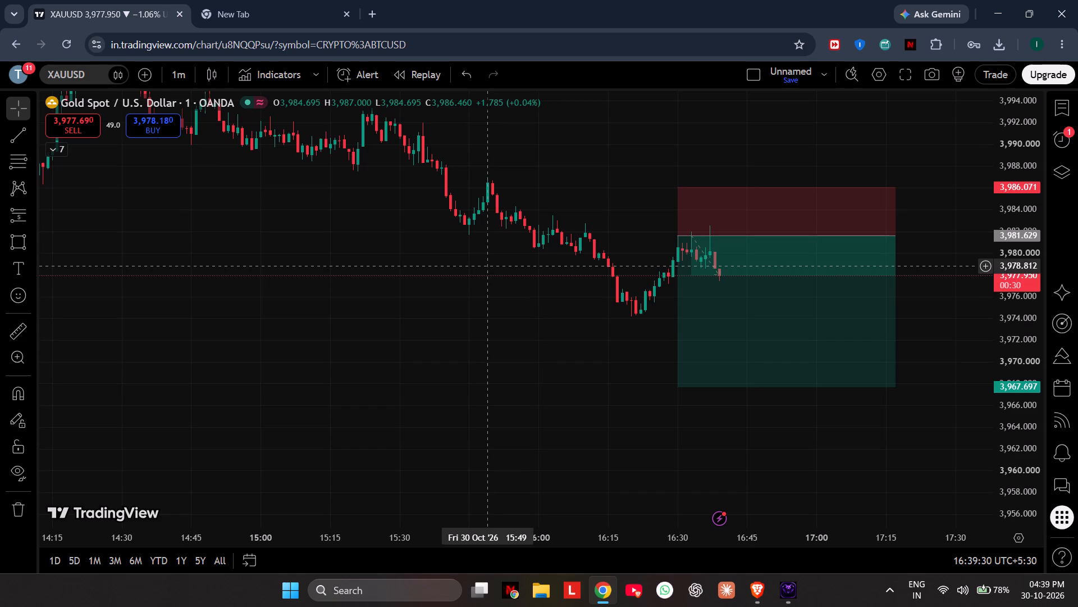
pyautogui.moveTo(488, 266); pyautogui.dragTo(478, 273)
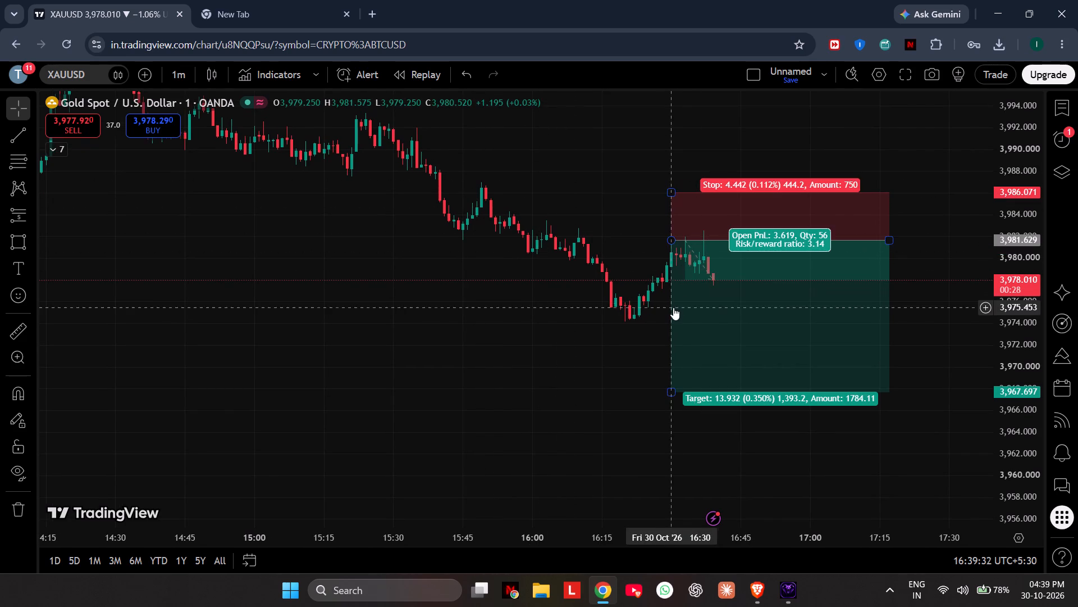
pyautogui.scroll(-6, 673, 307)
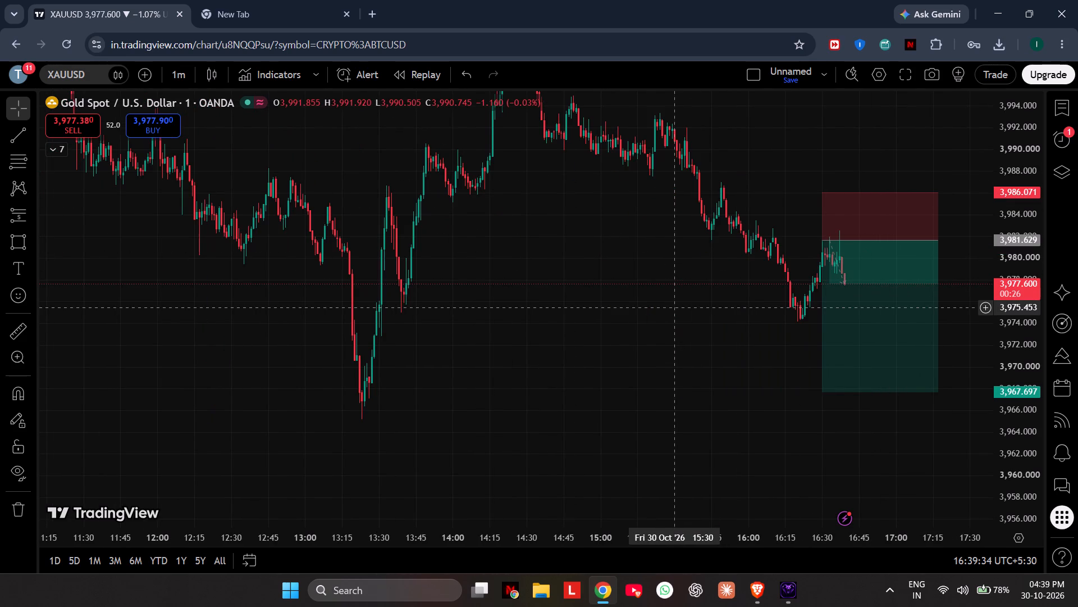
# Switch to the CobraTerminal trading app.
pyautogui.click(787, 587)
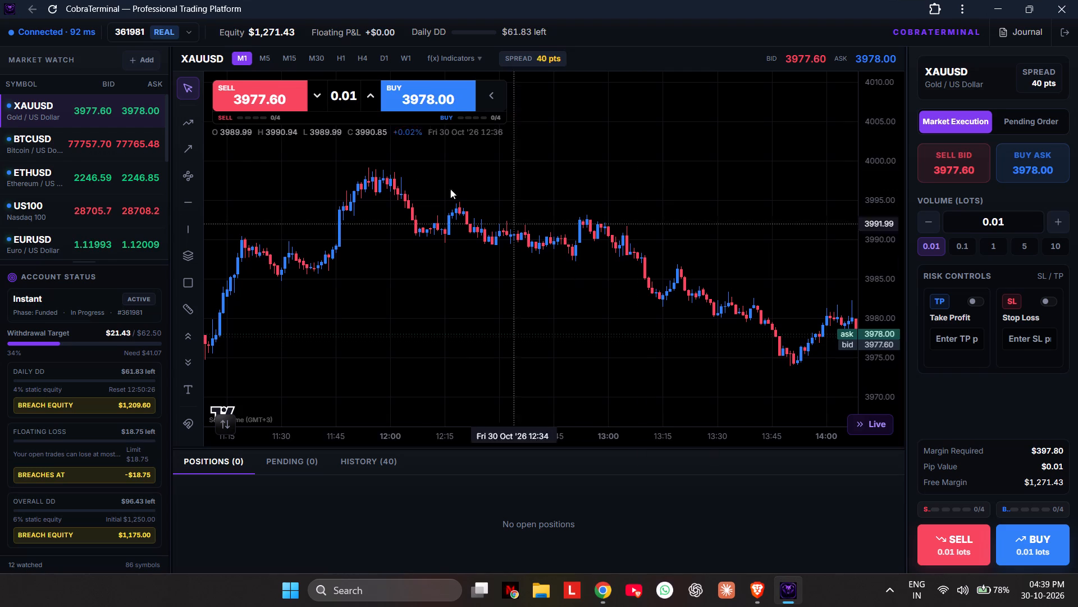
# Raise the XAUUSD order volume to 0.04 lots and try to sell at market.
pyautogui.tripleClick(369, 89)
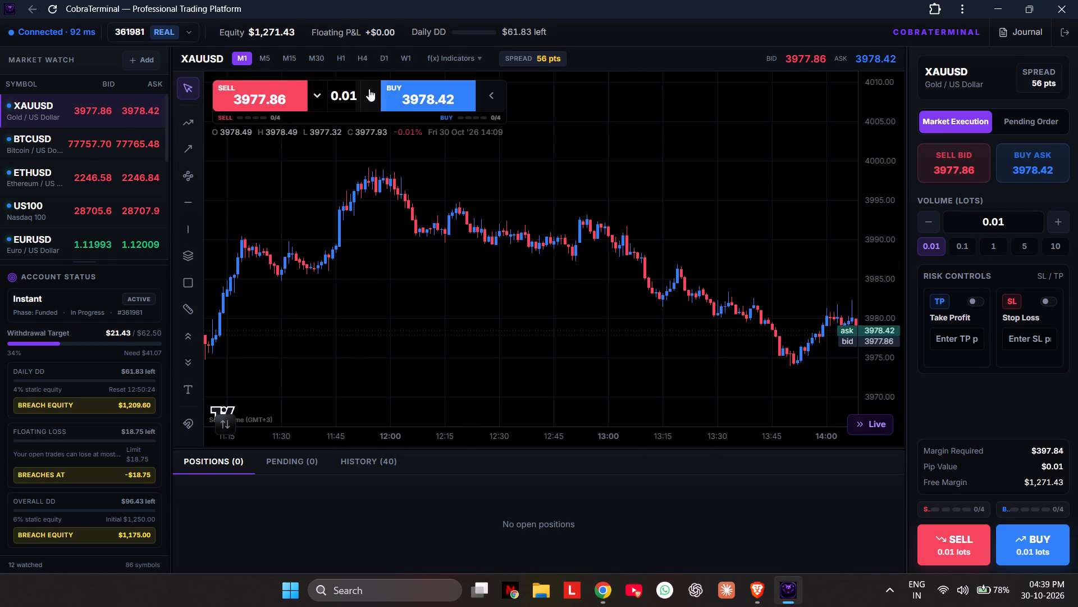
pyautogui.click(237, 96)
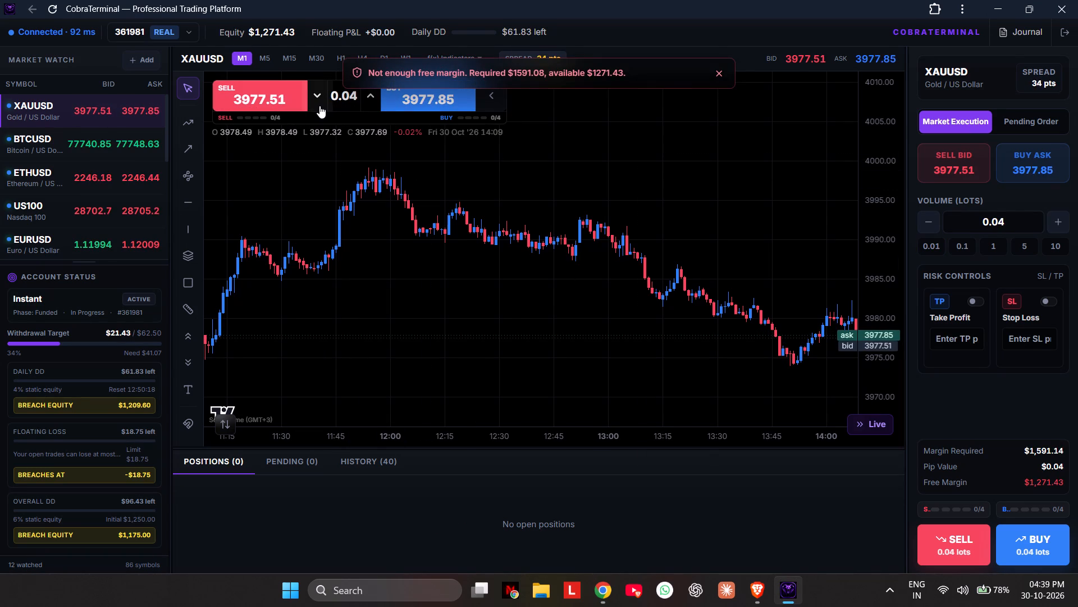
# Set the XAUUSD order volume to 0.01 lots and open a market sell position.
pyautogui.tripleClick(319, 98)
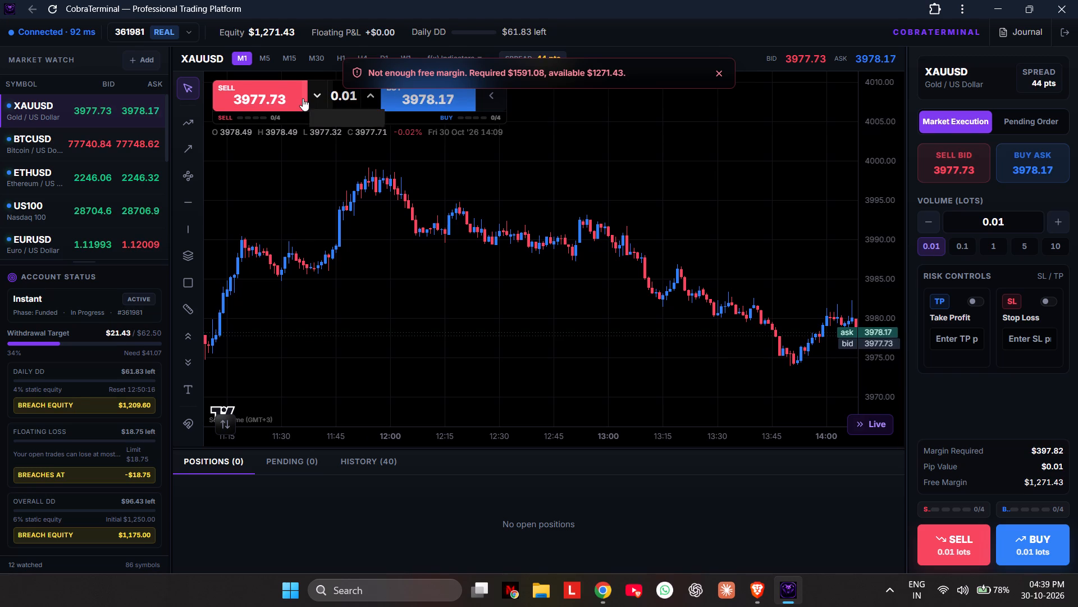
pyautogui.click(303, 98)
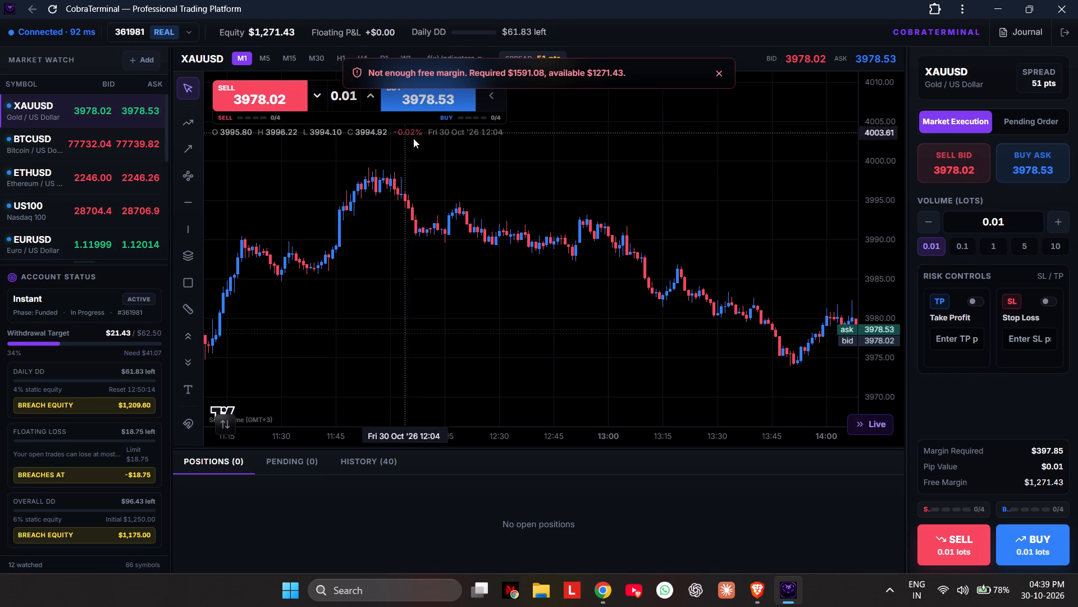
pyautogui.moveTo(519, 315); pyautogui.dragTo(239, 276)
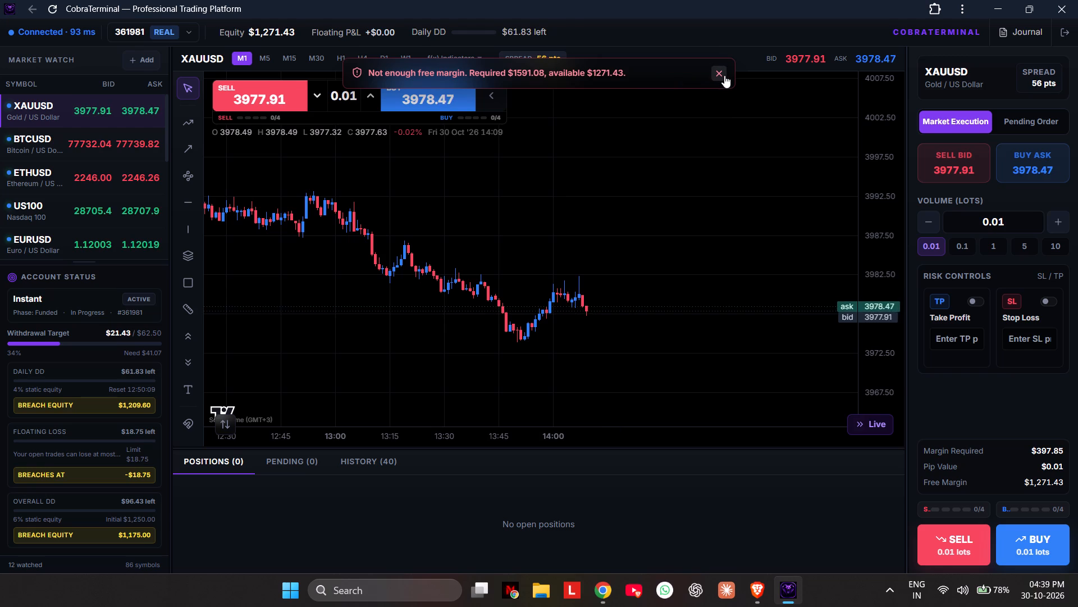
pyautogui.click(288, 94)
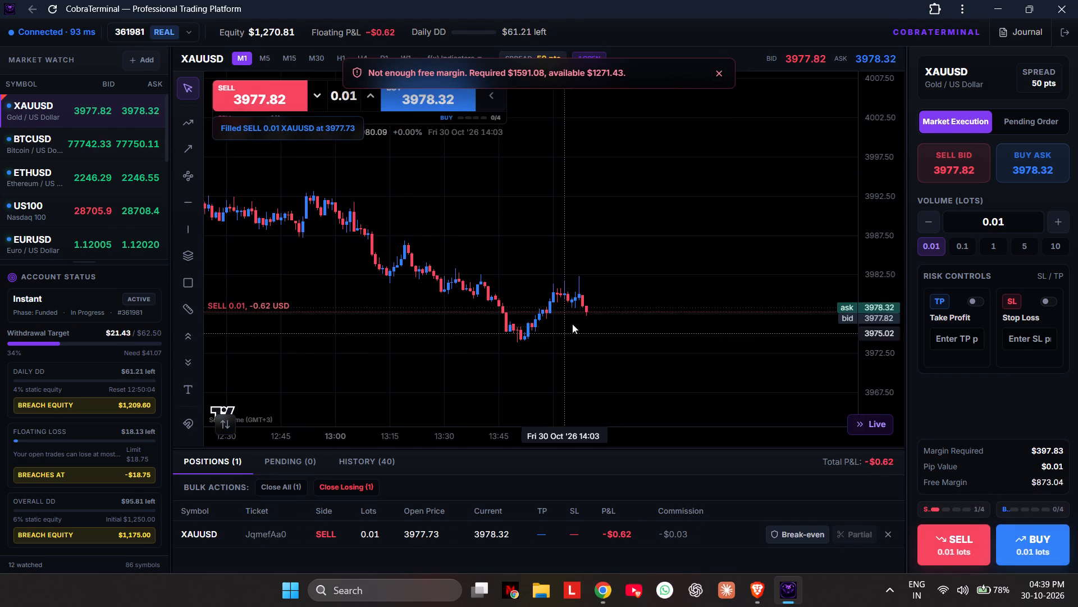
# Add a stop loss to the XAUUSD sell position and move it to 3985.31.
pyautogui.click(600, 309)
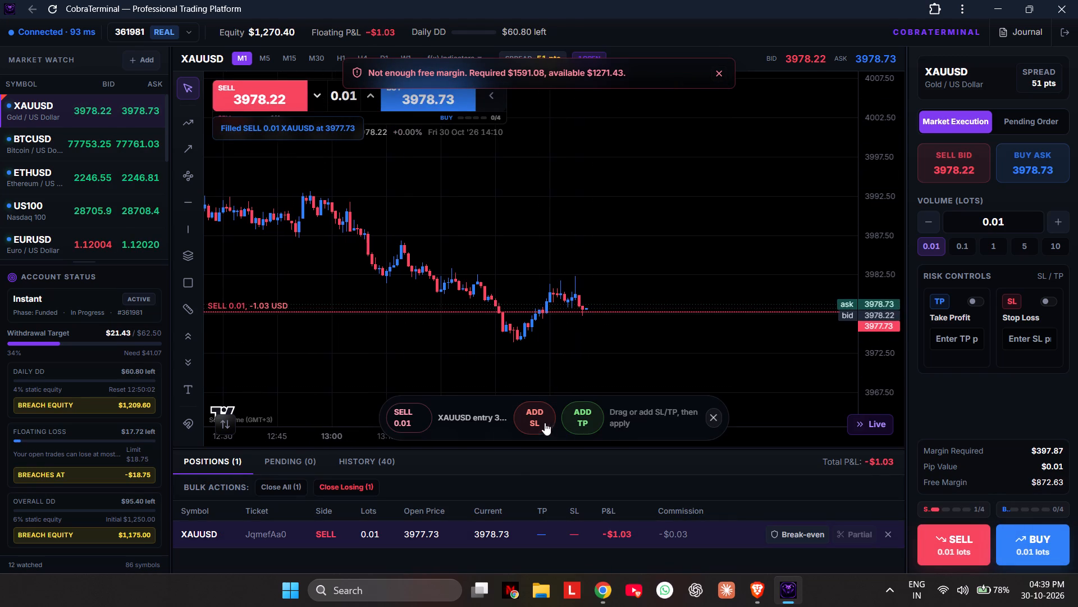
pyautogui.click(528, 408)
pyautogui.moveTo(603, 225); pyautogui.dragTo(638, 260)
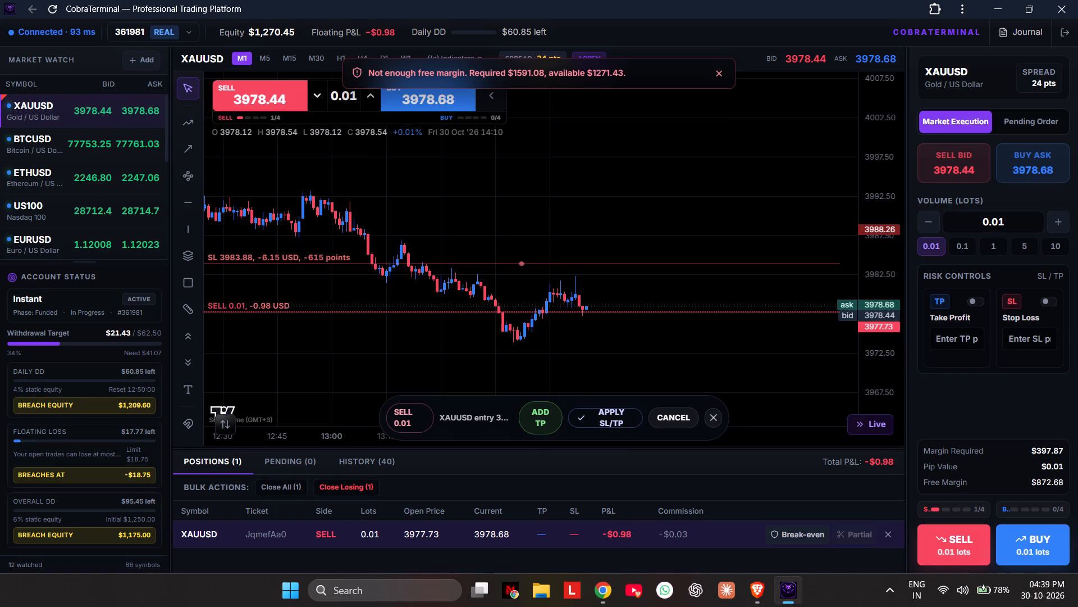
pyautogui.moveTo(638, 260); pyautogui.dragTo(638, 254)
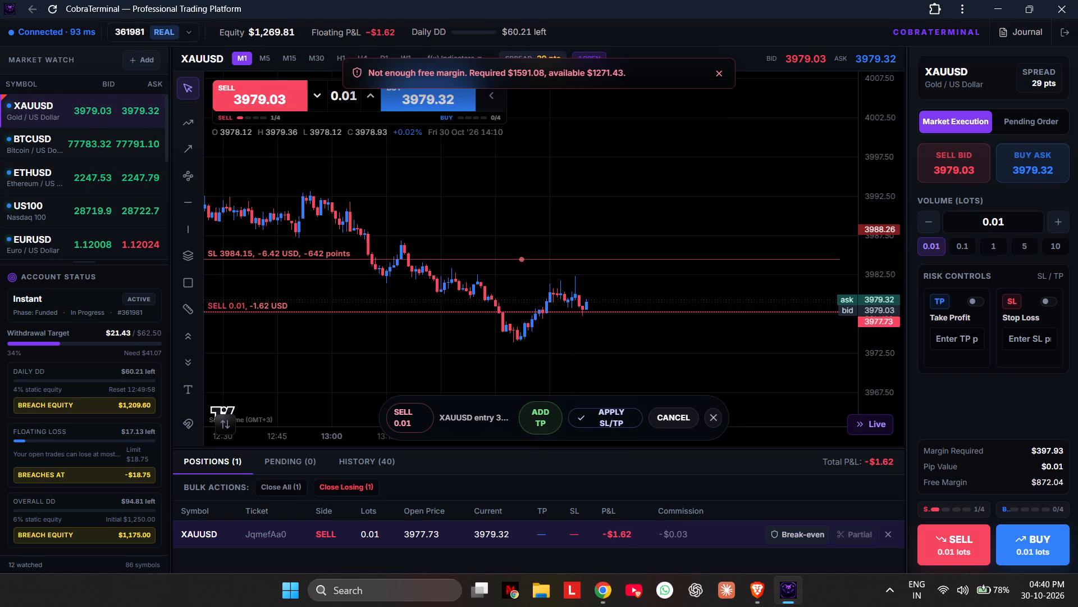
pyautogui.moveTo(638, 254); pyautogui.dragTo(632, 250)
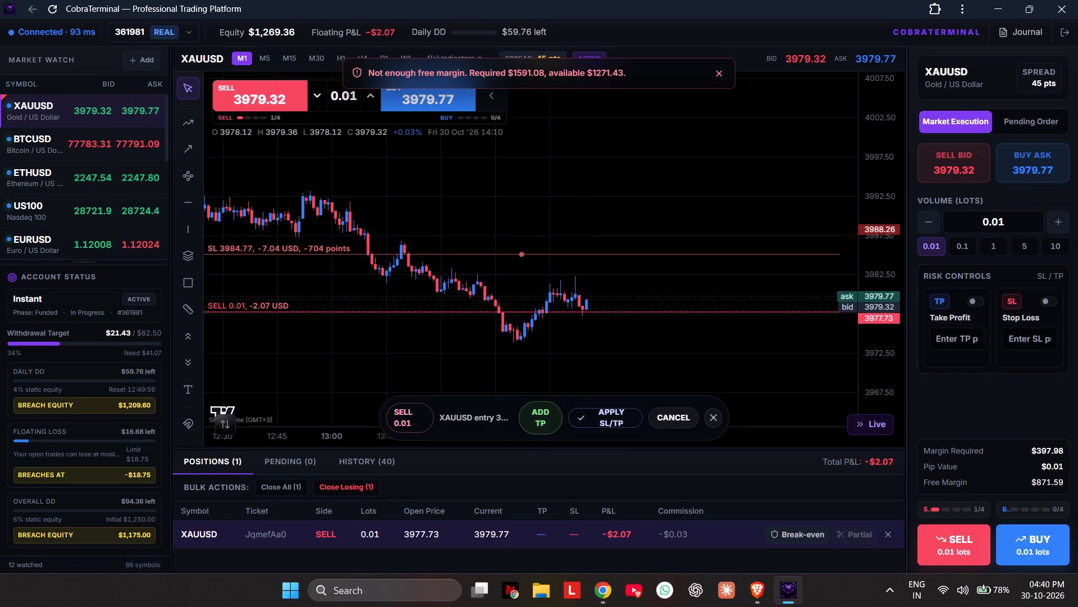
pyautogui.moveTo(632, 250); pyautogui.dragTo(640, 248)
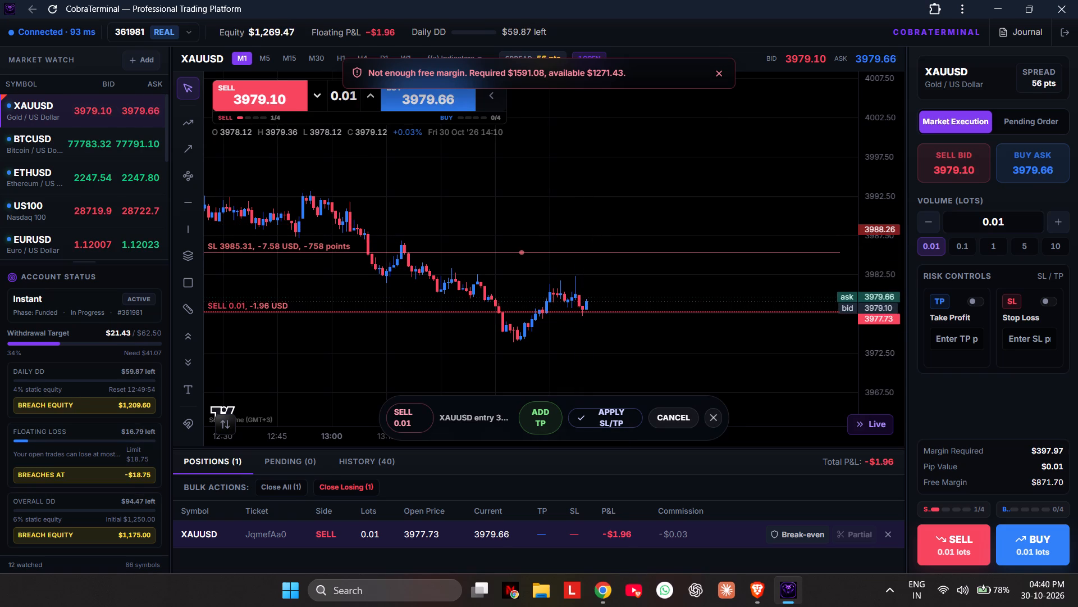
pyautogui.moveTo(640, 248); pyautogui.dragTo(641, 248)
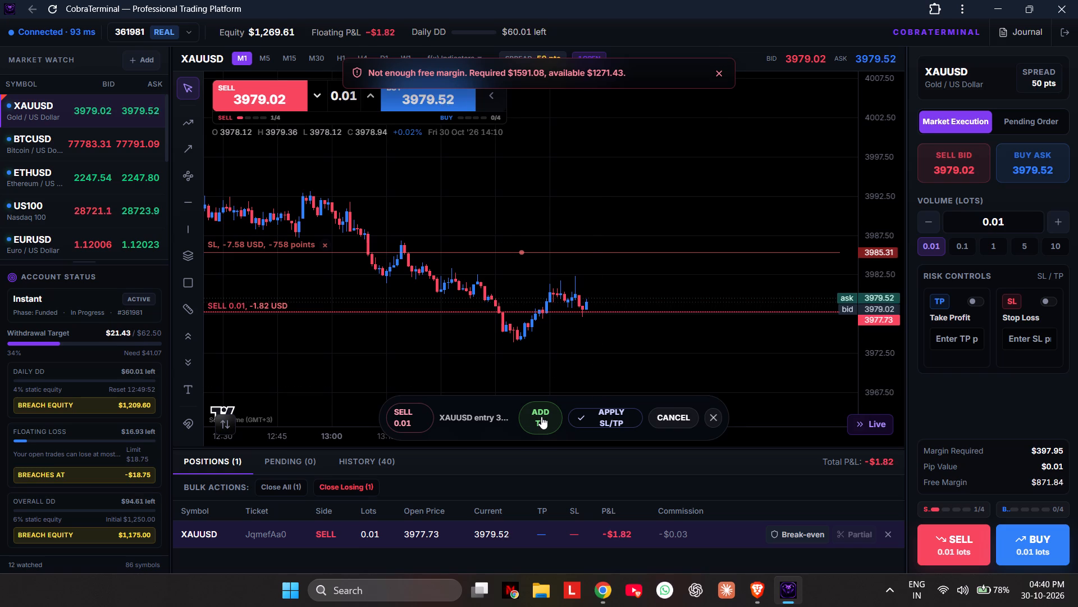
# Add a take profit at 3969.96 to the XAUUSD sell position.
pyautogui.click(541, 416)
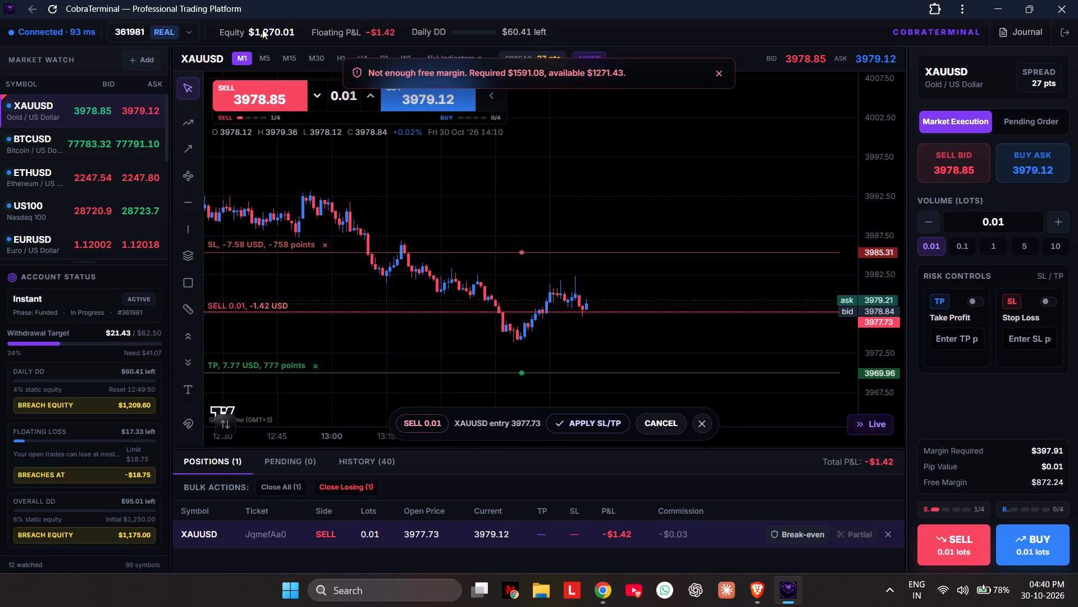
# Switch the XAUUSD terminal chart to the M5 timeframe.
pyautogui.click(262, 56)
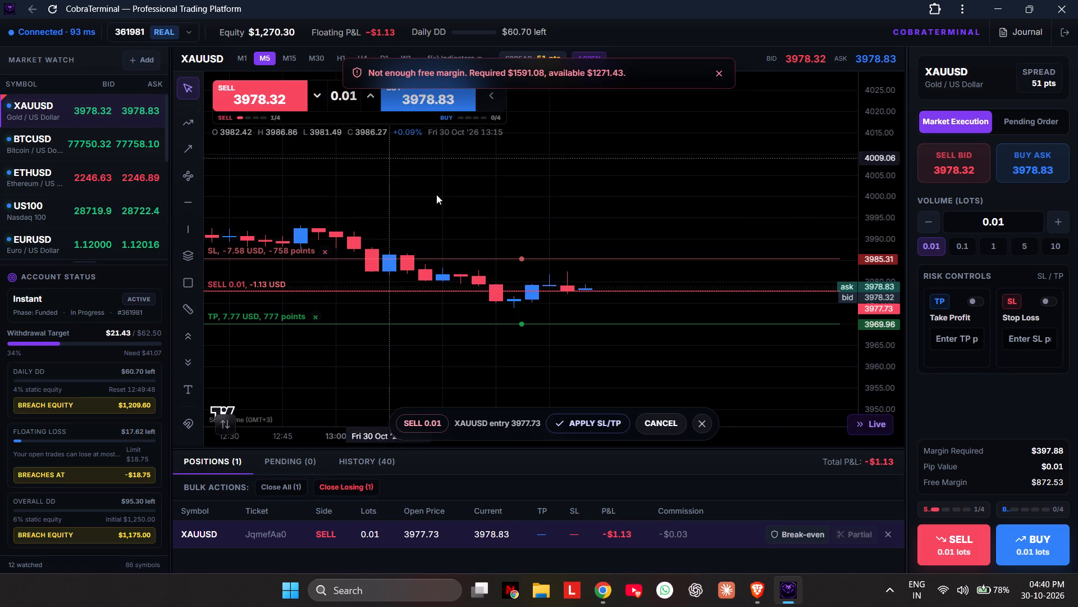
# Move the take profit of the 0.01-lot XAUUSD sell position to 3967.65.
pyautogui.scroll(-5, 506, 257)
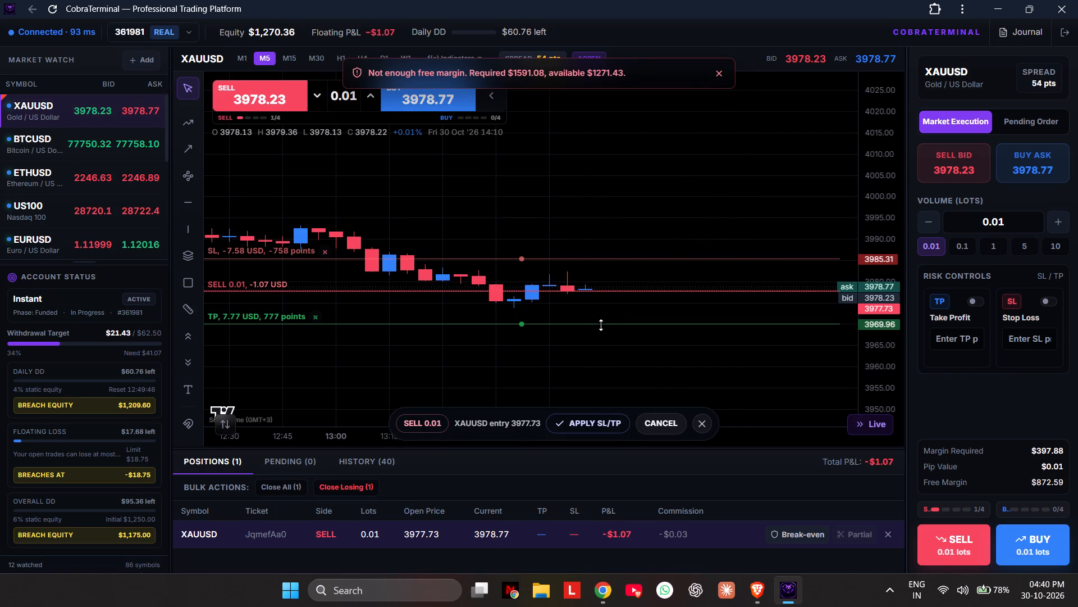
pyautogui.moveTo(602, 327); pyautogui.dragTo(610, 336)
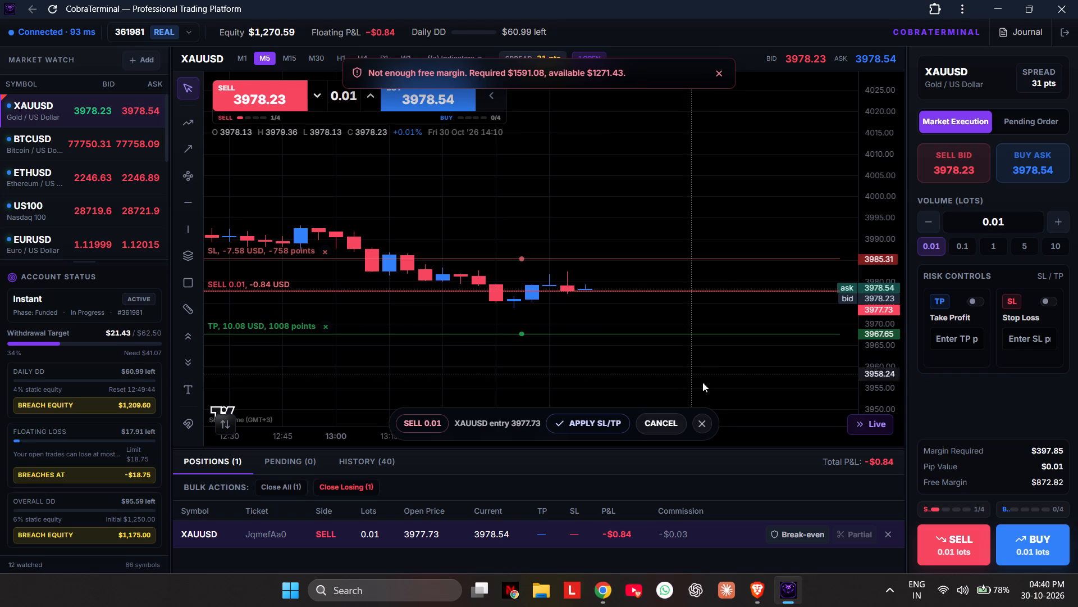
# Switch to the TradingView XAUUSD chart and move the short position drawing's target level to about 3,970.220.
pyautogui.click(604, 583)
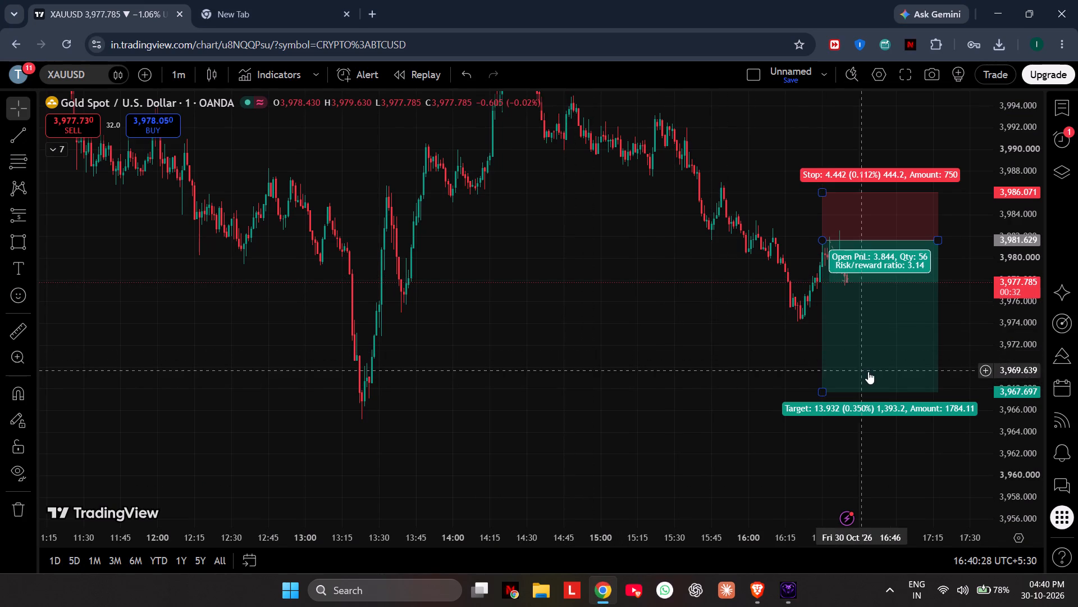
pyautogui.moveTo(825, 393); pyautogui.dragTo(825, 370)
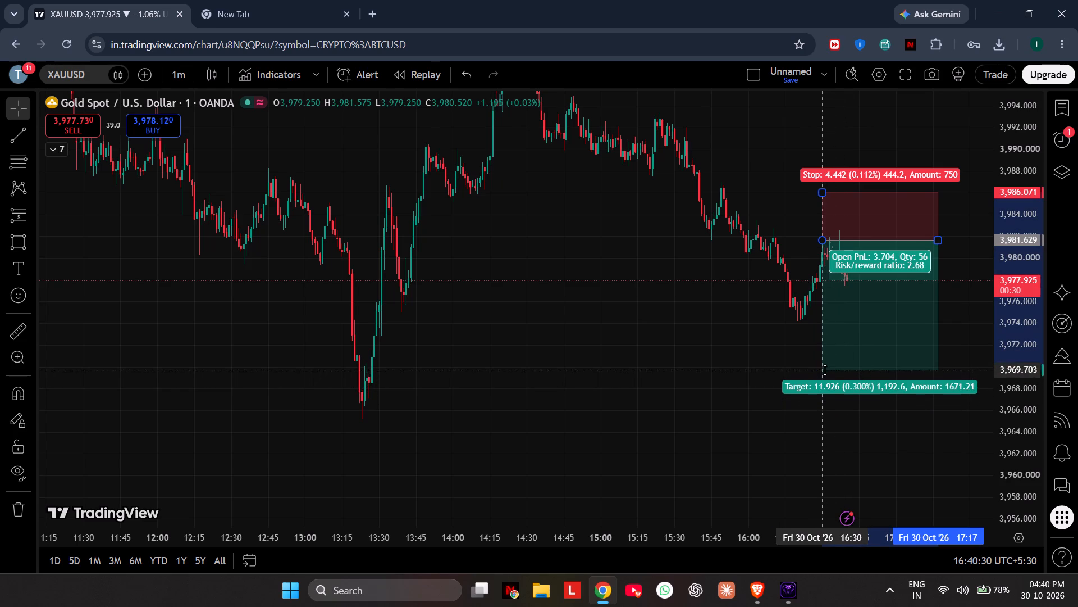
pyautogui.moveTo(825, 370); pyautogui.dragTo(825, 355)
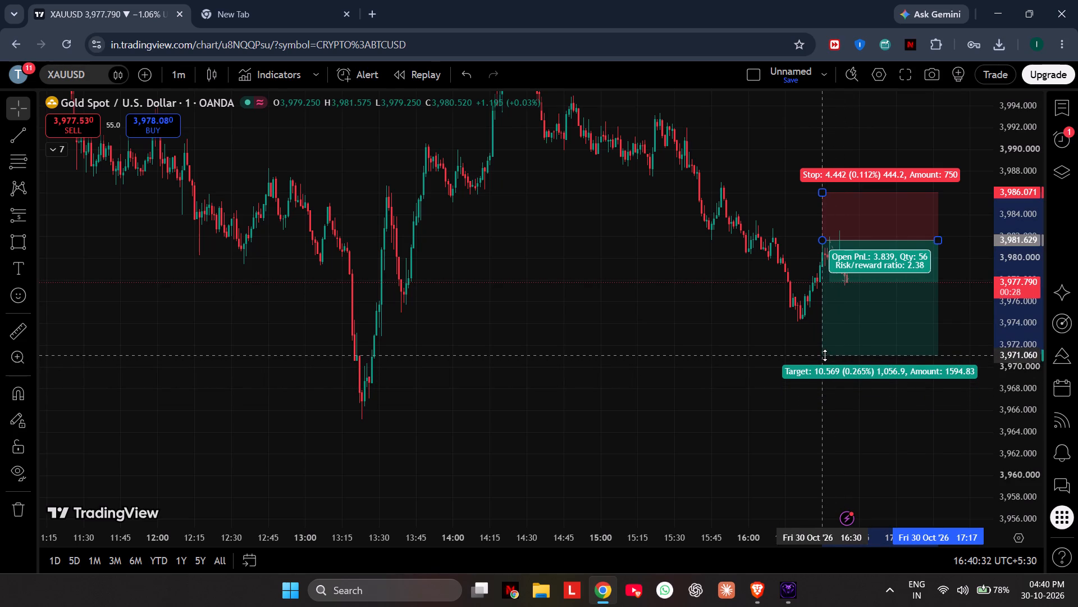
pyautogui.moveTo(825, 355); pyautogui.dragTo(826, 364)
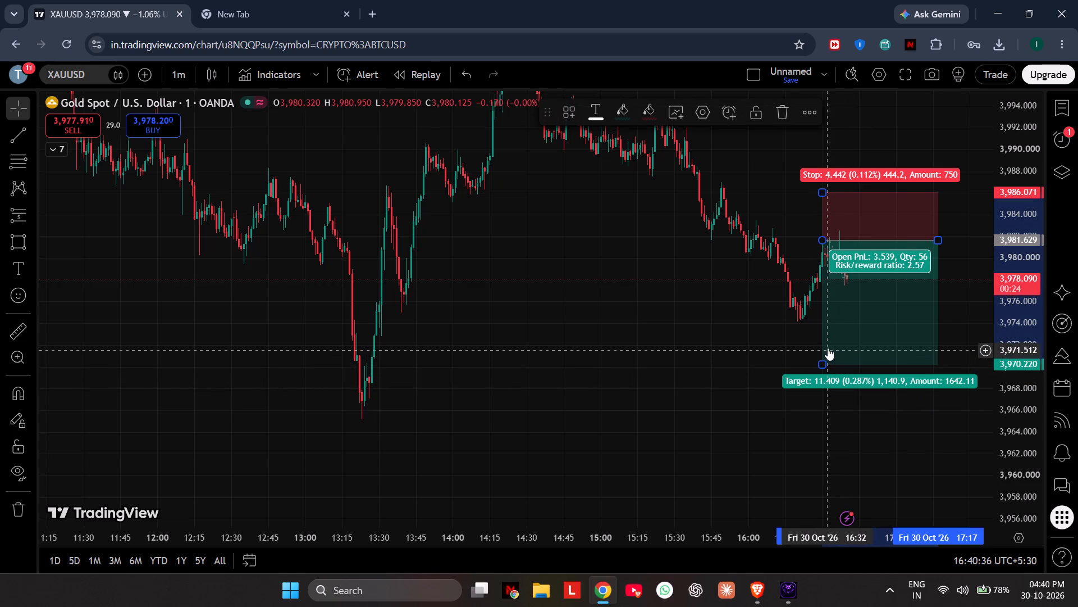
# Return to CobraTerminal and move the take profit of the 0.01-lot XAUUSD sell position to 3969.14.
pyautogui.click(785, 590)
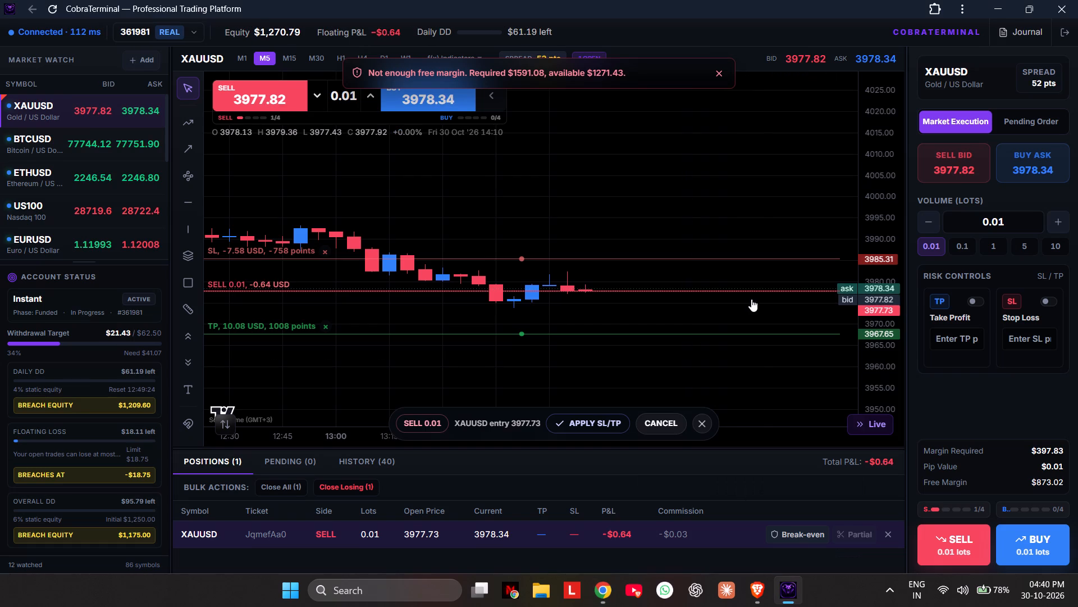
pyautogui.moveTo(764, 333); pyautogui.dragTo(766, 350)
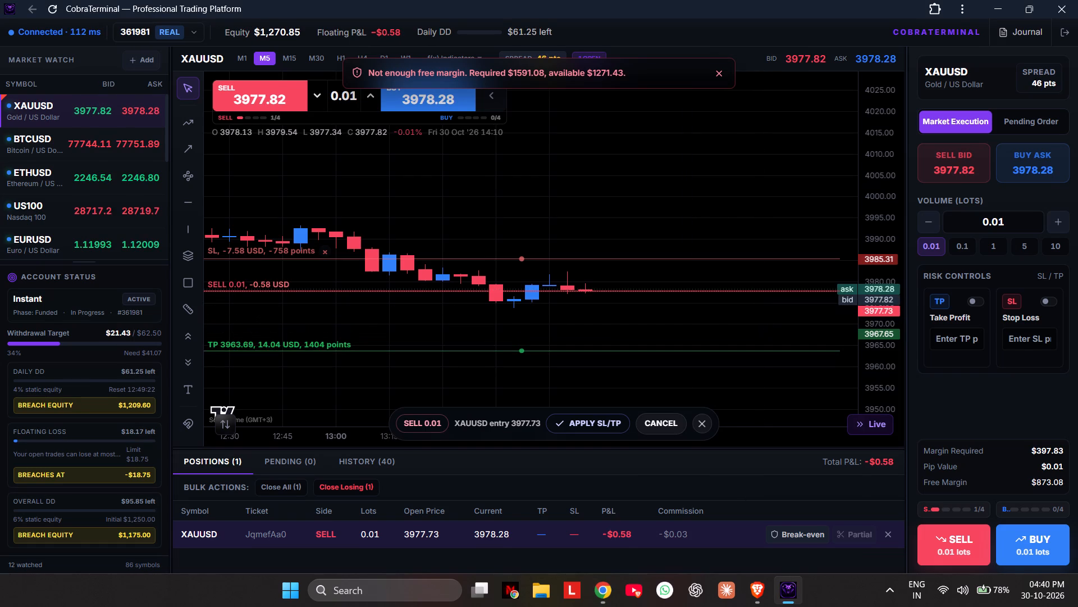
pyautogui.moveTo(766, 350); pyautogui.dragTo(762, 327)
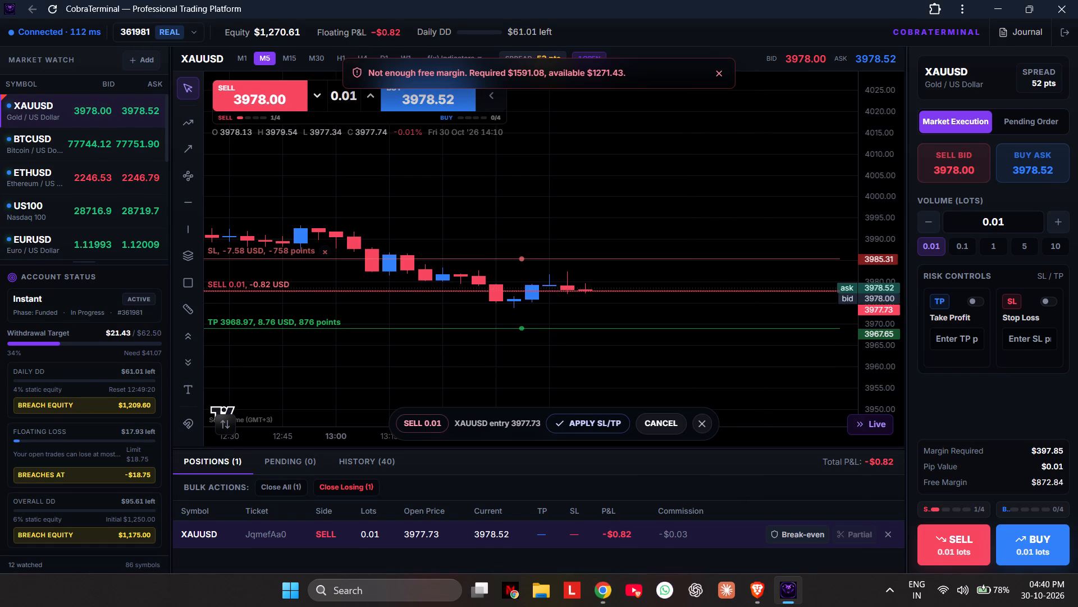
pyautogui.moveTo(762, 327); pyautogui.dragTo(761, 327)
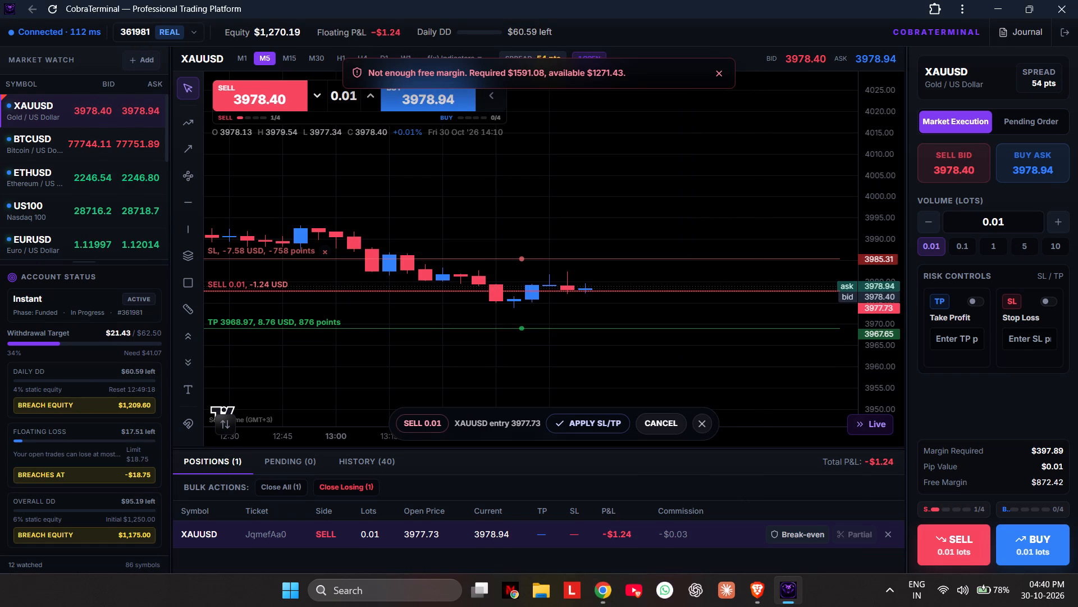
pyautogui.moveTo(761, 327); pyautogui.dragTo(759, 324)
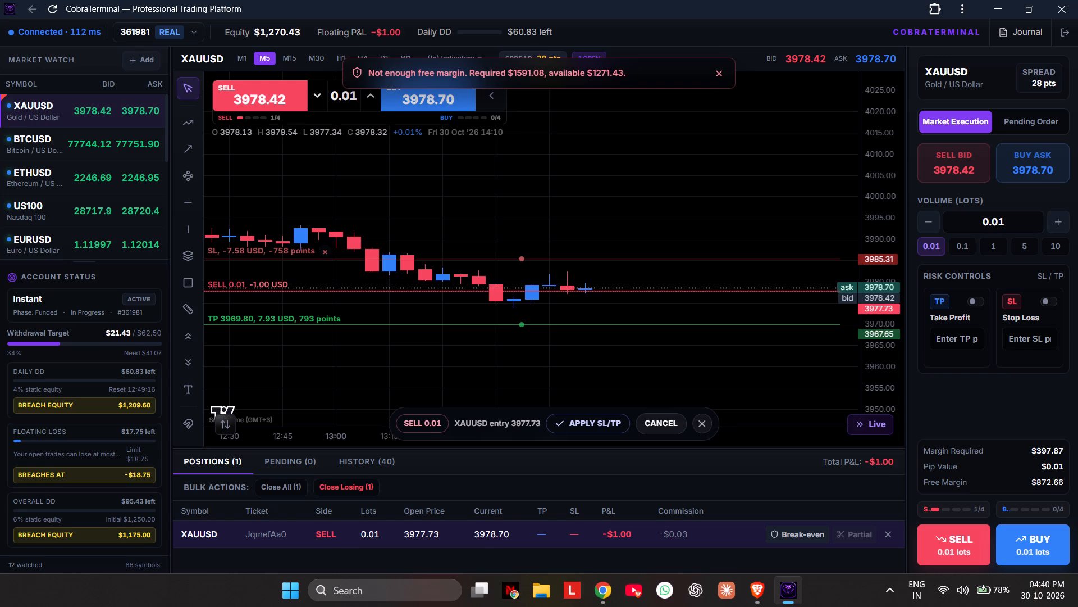
pyautogui.moveTo(759, 324); pyautogui.dragTo(757, 323)
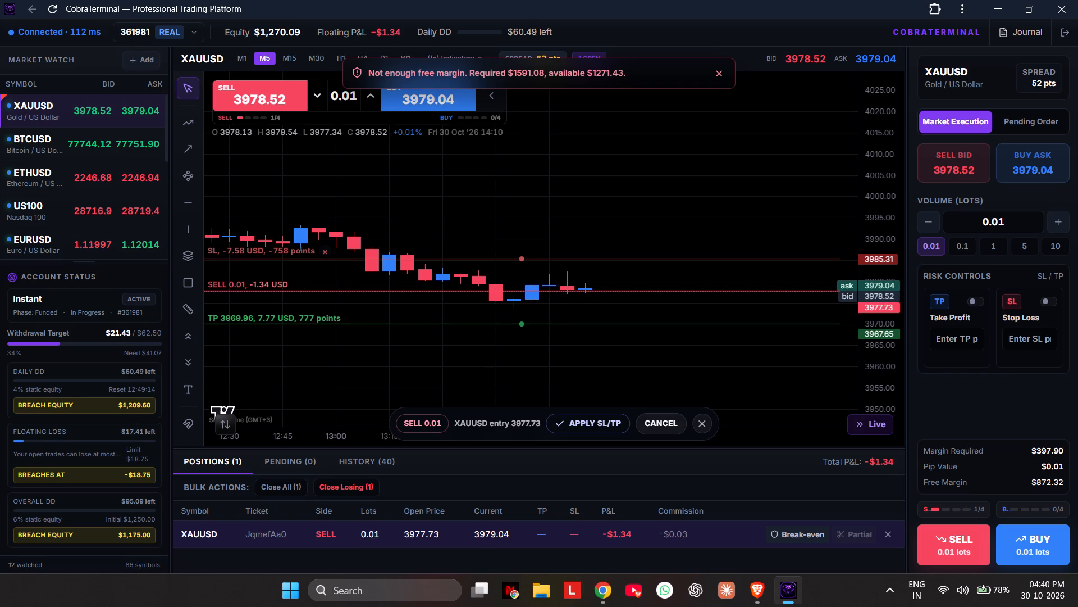
pyautogui.moveTo(757, 323); pyautogui.dragTo(757, 326)
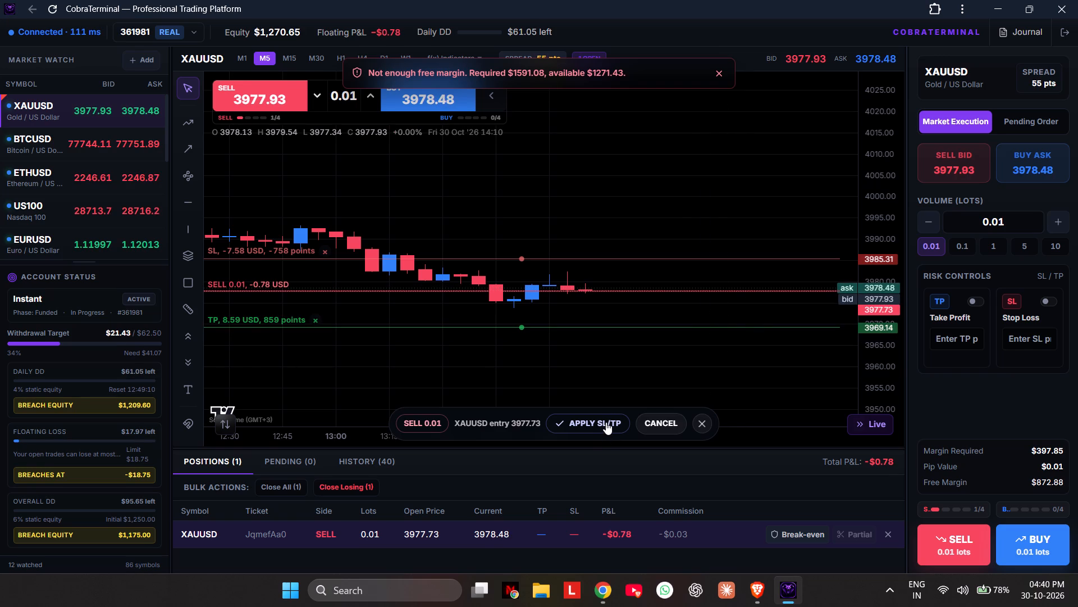
pyautogui.click(656, 330)
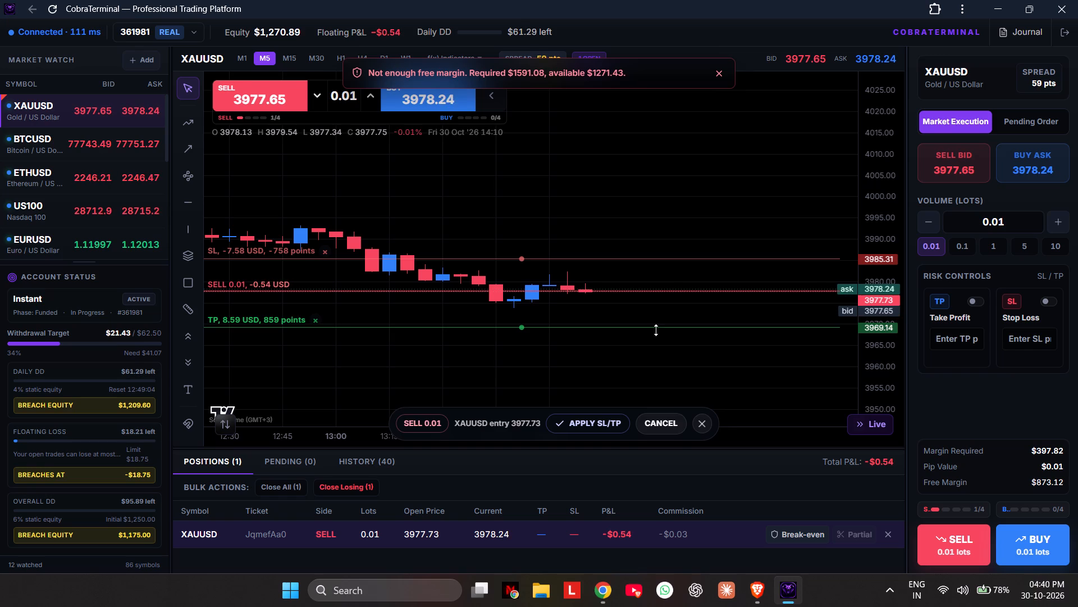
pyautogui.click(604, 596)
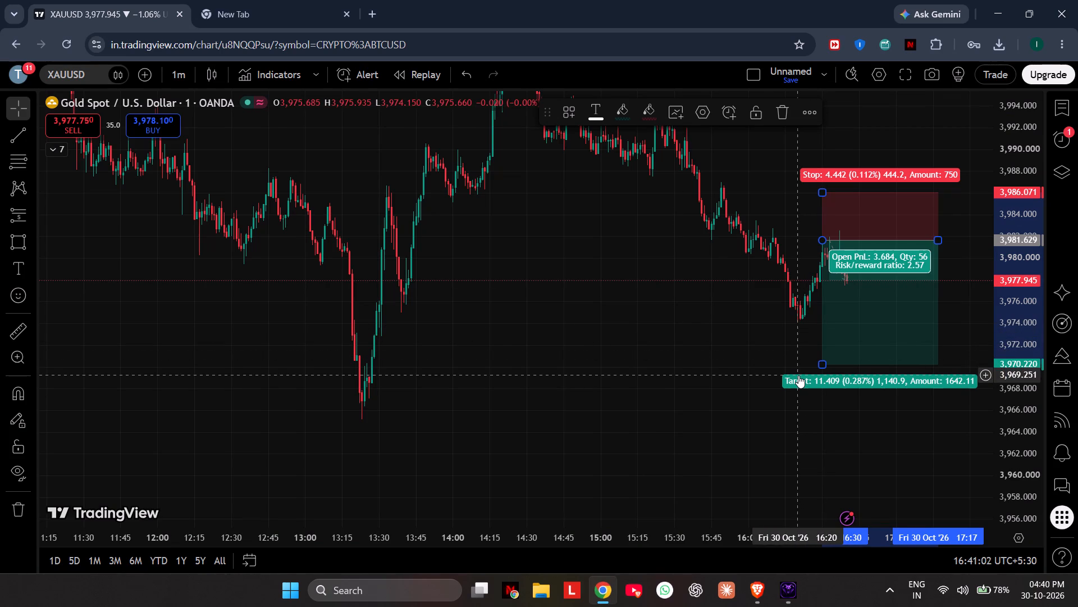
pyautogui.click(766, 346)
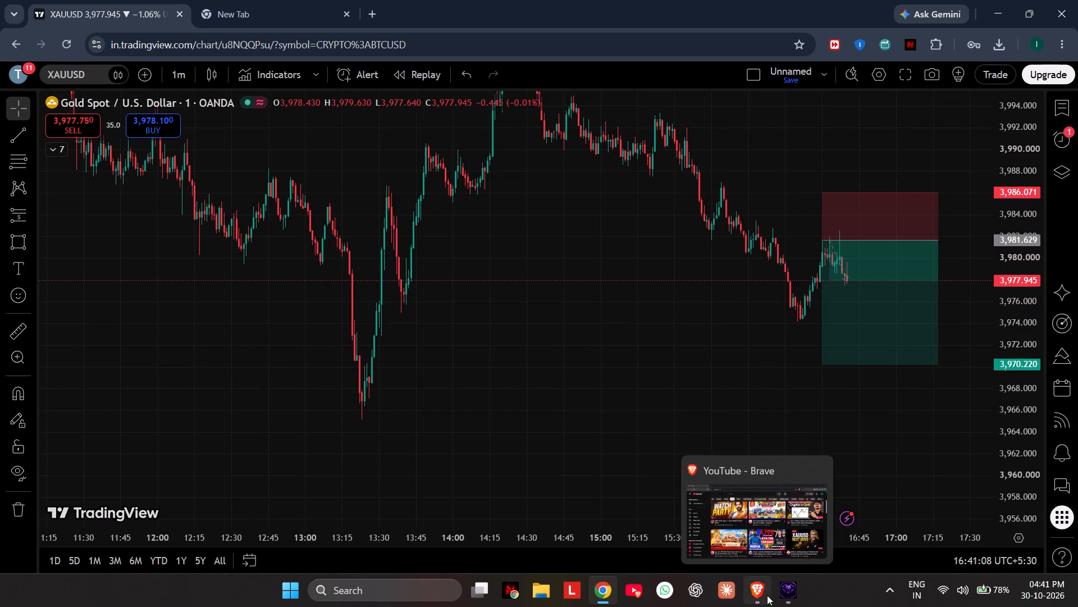
# In CobraTerminal, switch the XAUUSD chart to the M1 timeframe.
pyautogui.click(783, 591)
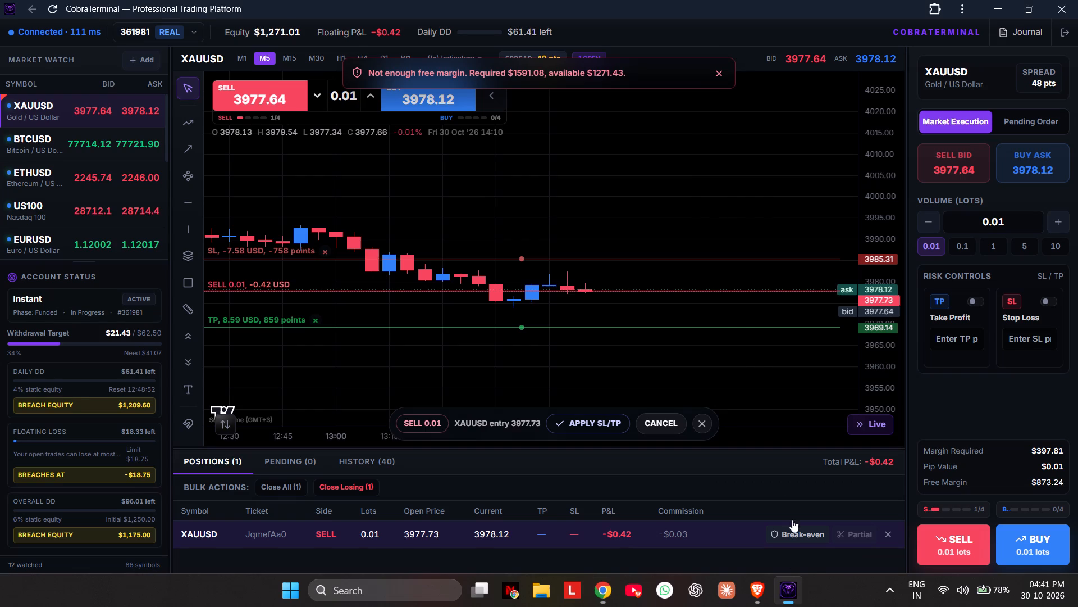
pyautogui.click(235, 55)
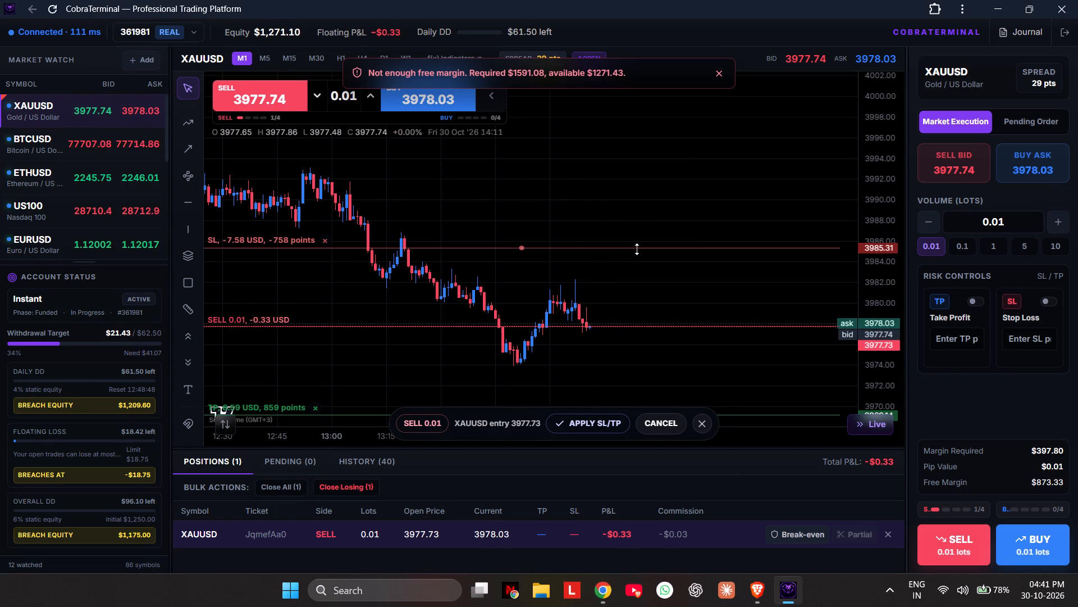
# Move the stop loss of the 0.01-lot XAUUSD sell position to 3984.63.
pyautogui.moveTo(637, 249); pyautogui.dragTo(648, 260)
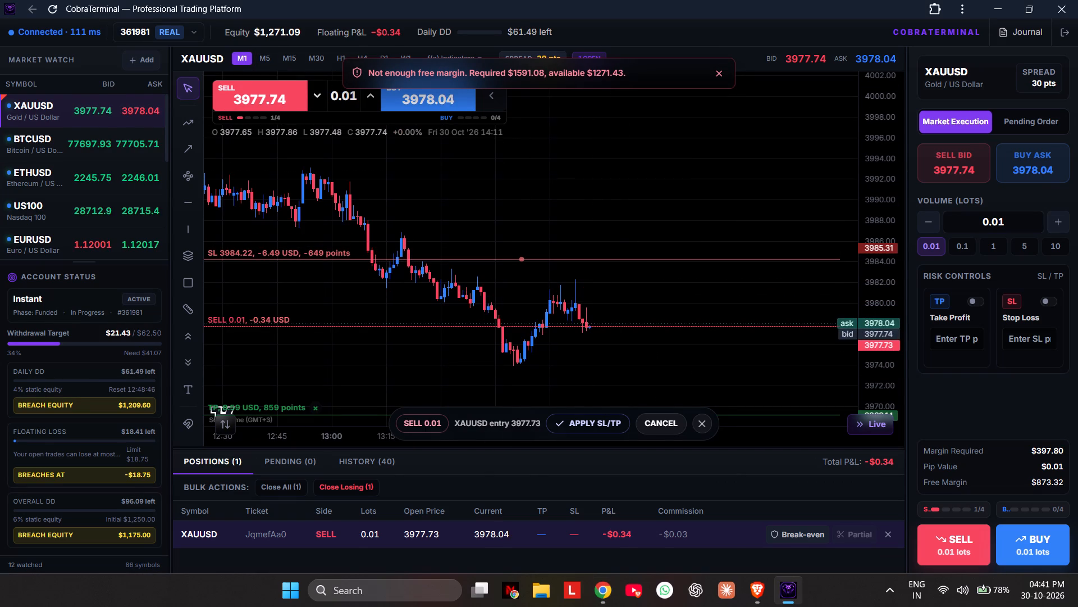
pyautogui.moveTo(648, 260); pyautogui.dragTo(663, 261)
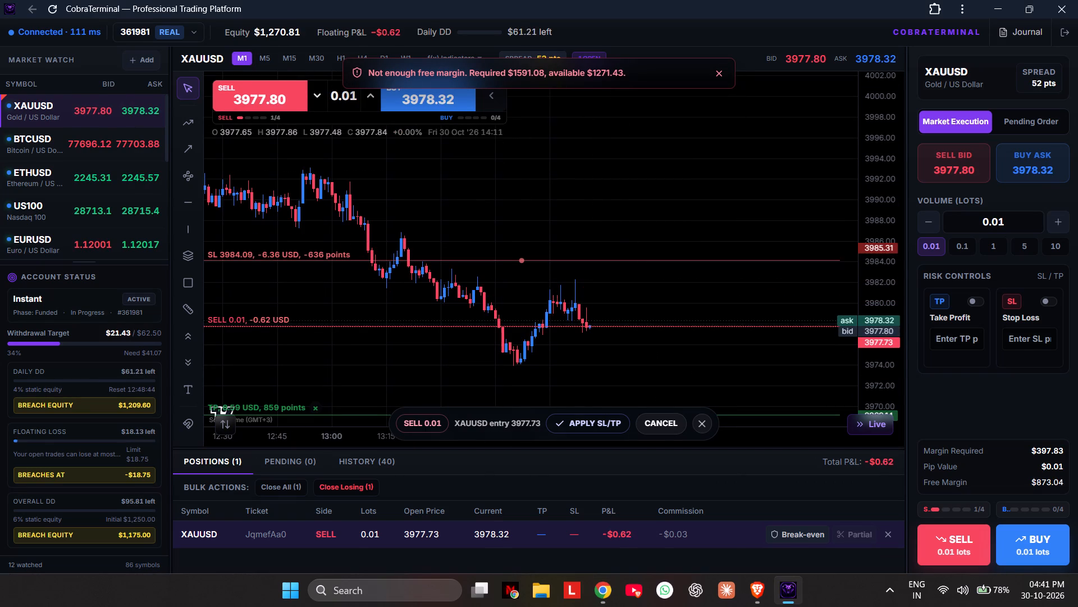
pyautogui.moveTo(663, 261); pyautogui.dragTo(669, 255)
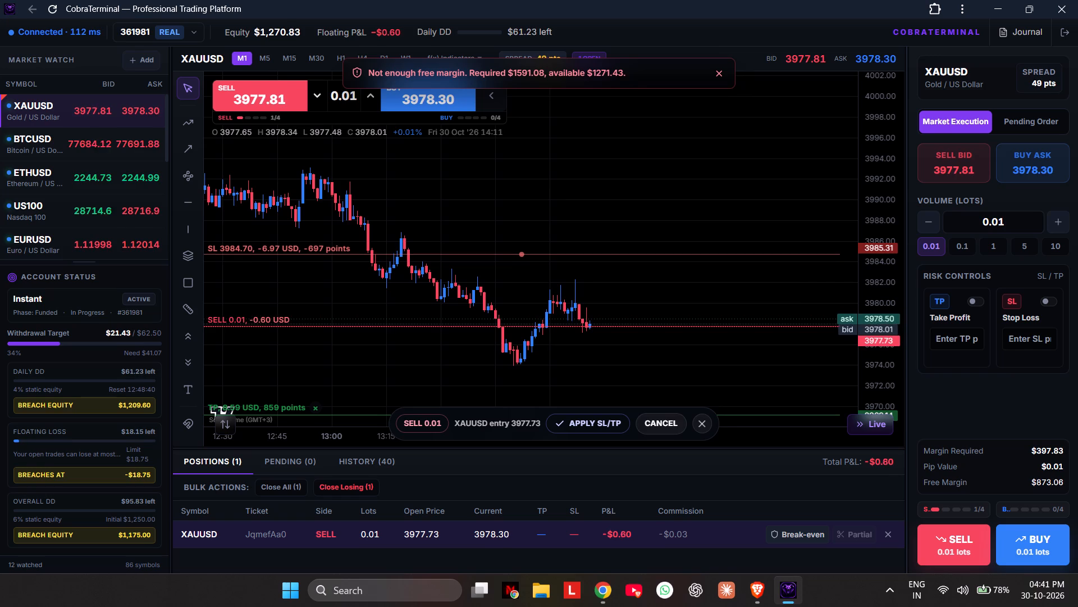
pyautogui.moveTo(669, 255); pyautogui.dragTo(673, 256)
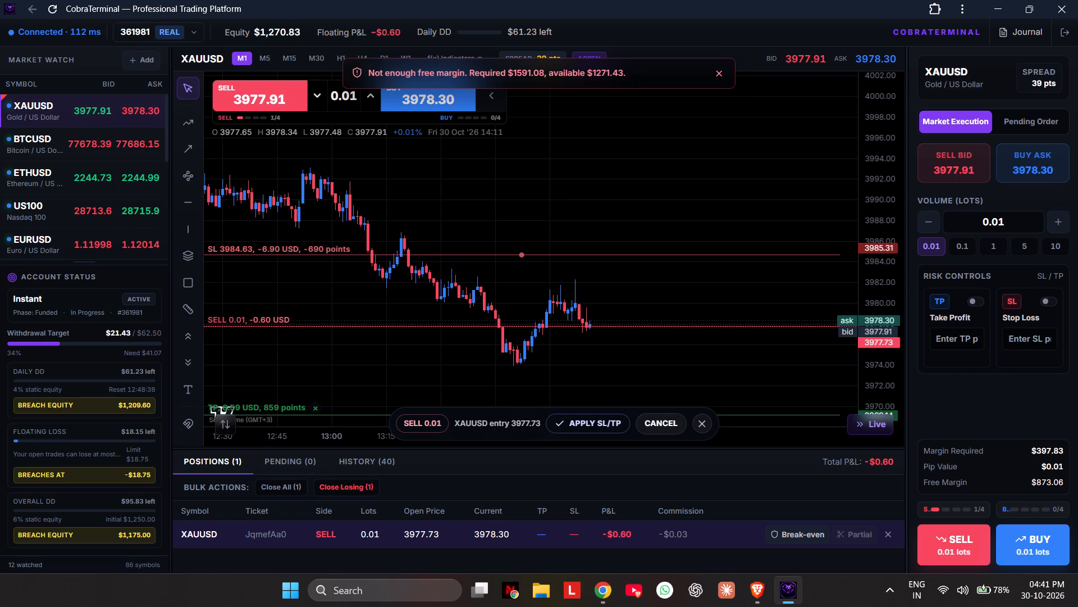
pyautogui.moveTo(673, 256); pyautogui.dragTo(666, 252)
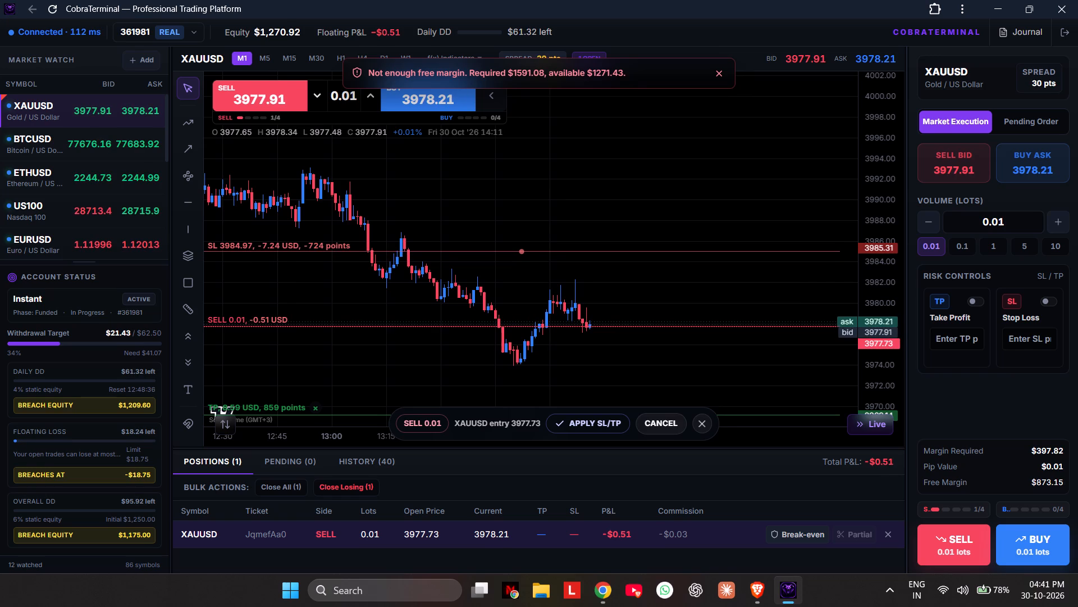
pyautogui.moveTo(666, 252); pyautogui.dragTo(668, 256)
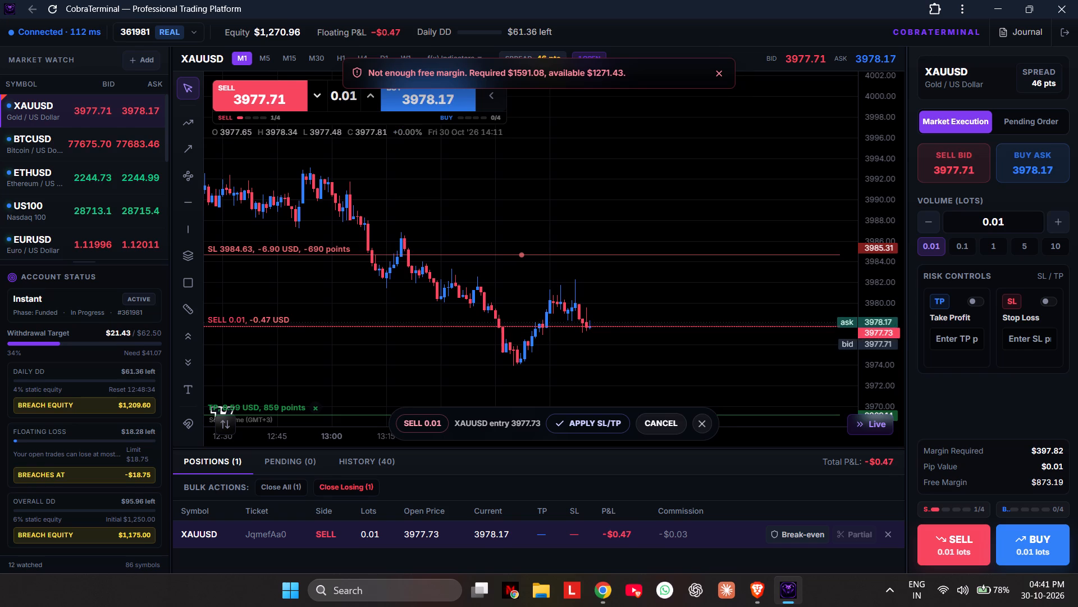
pyautogui.moveTo(668, 256); pyautogui.dragTo(669, 256)
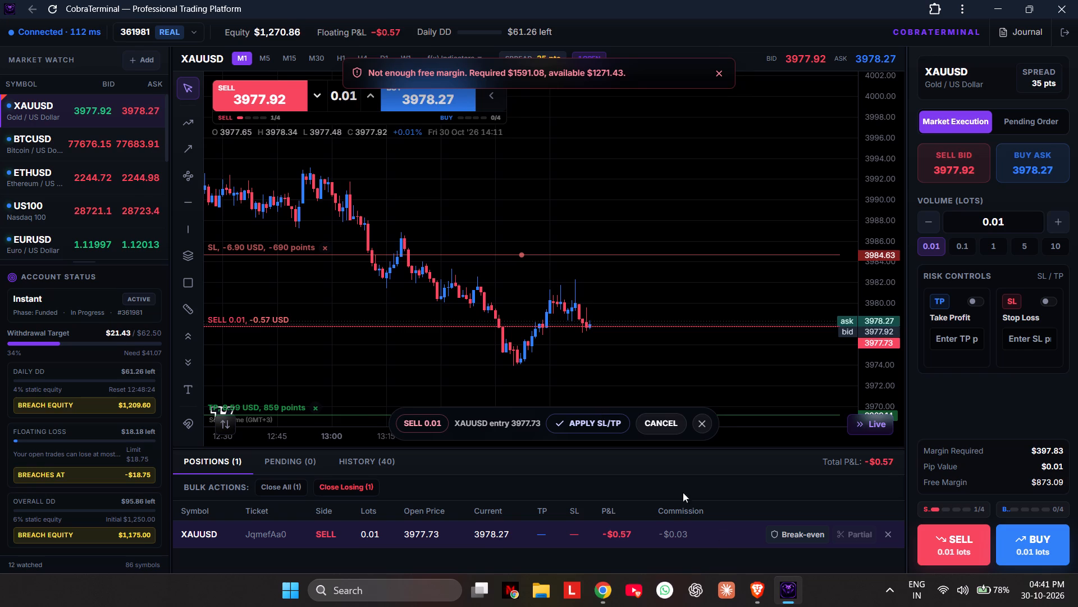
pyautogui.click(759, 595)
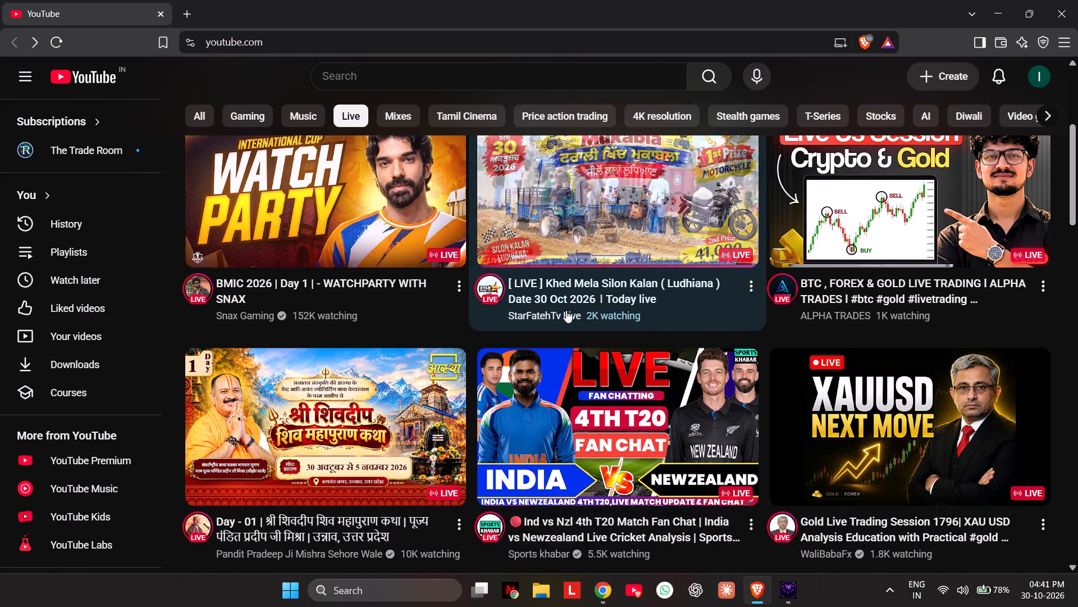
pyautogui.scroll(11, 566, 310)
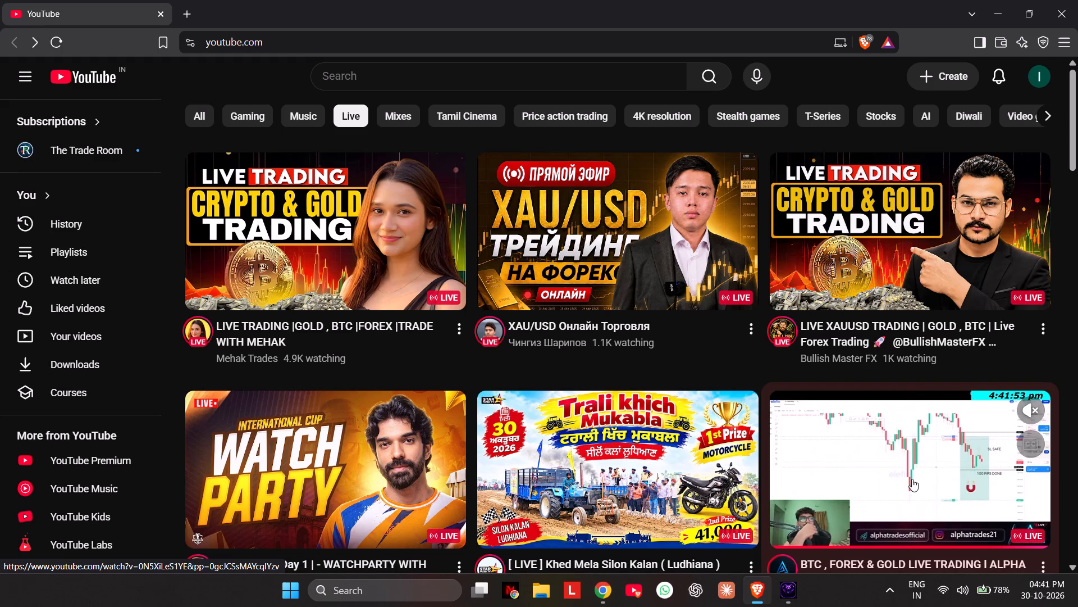
# In CobraTerminal, set the XAUUSD order volume to 0.02 lots and open a market sell position.
pyautogui.click(784, 582)
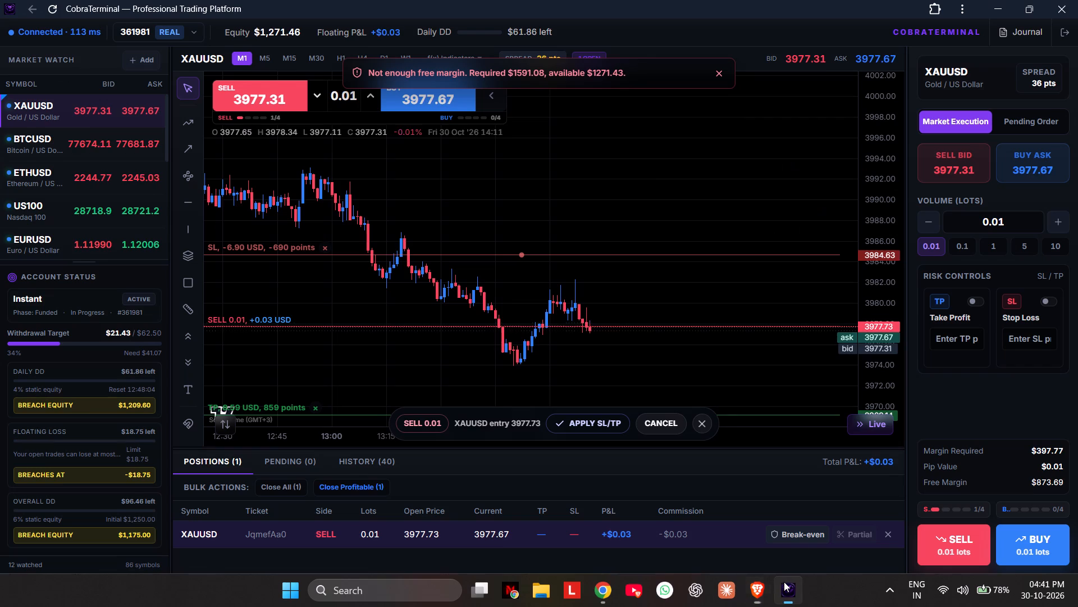
pyautogui.click(364, 99)
pyautogui.click(297, 101)
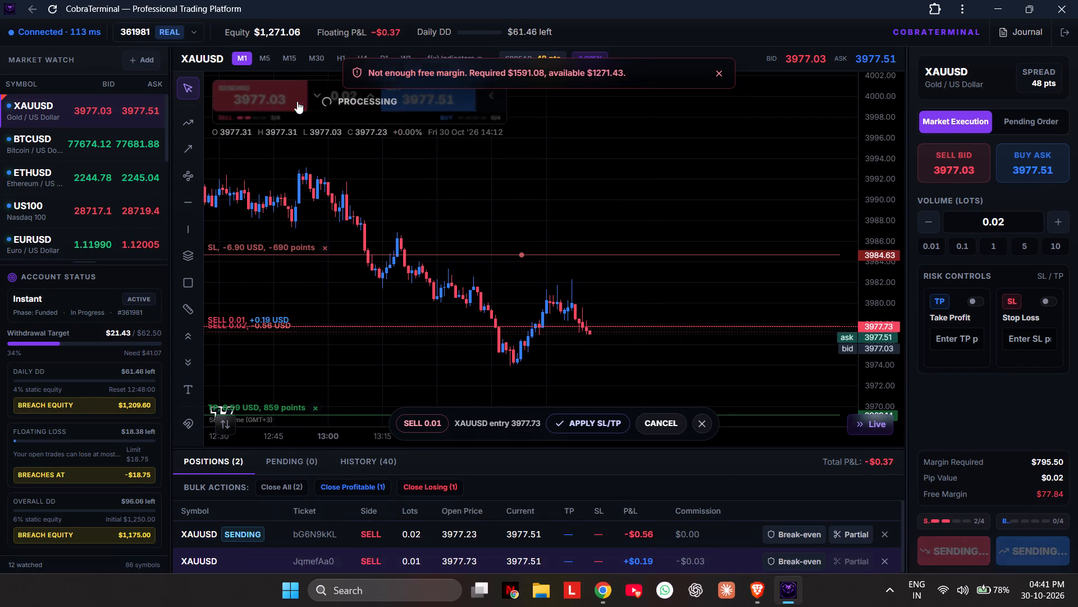
# Add a take profit to the 0.02-lot XAUUSD sell position and move it to 3969.89.
pyautogui.click(664, 328)
pyautogui.click(577, 419)
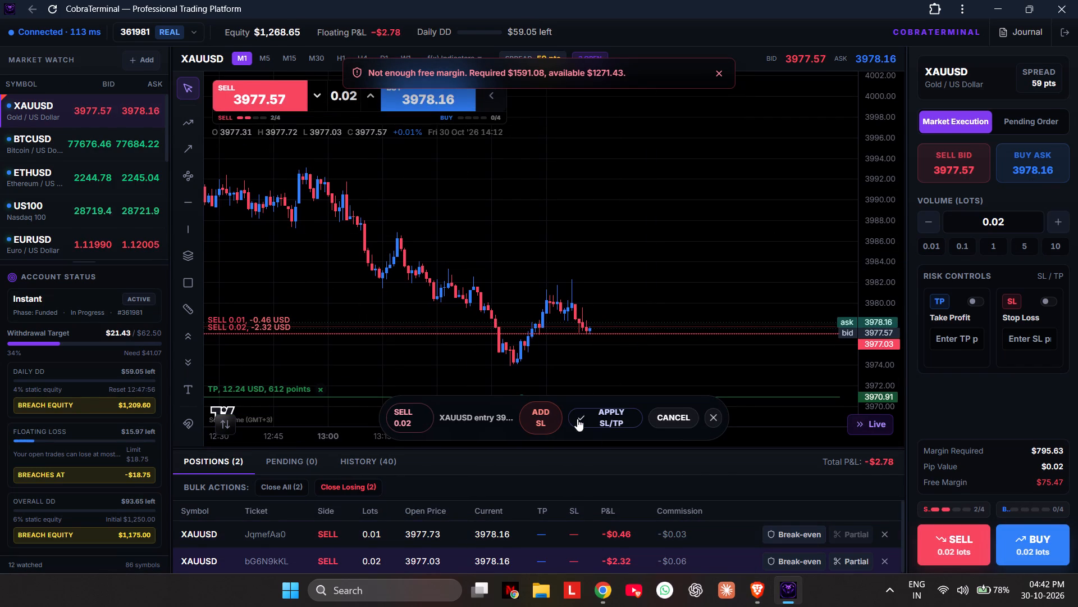
pyautogui.scroll(-4, 830, 252)
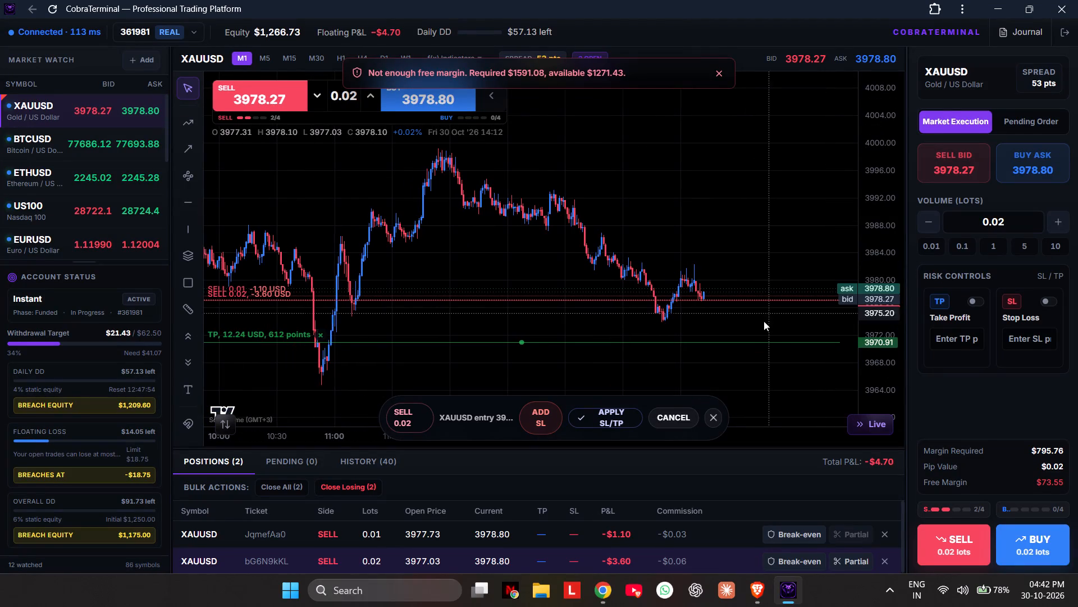
pyautogui.moveTo(777, 343); pyautogui.dragTo(775, 348)
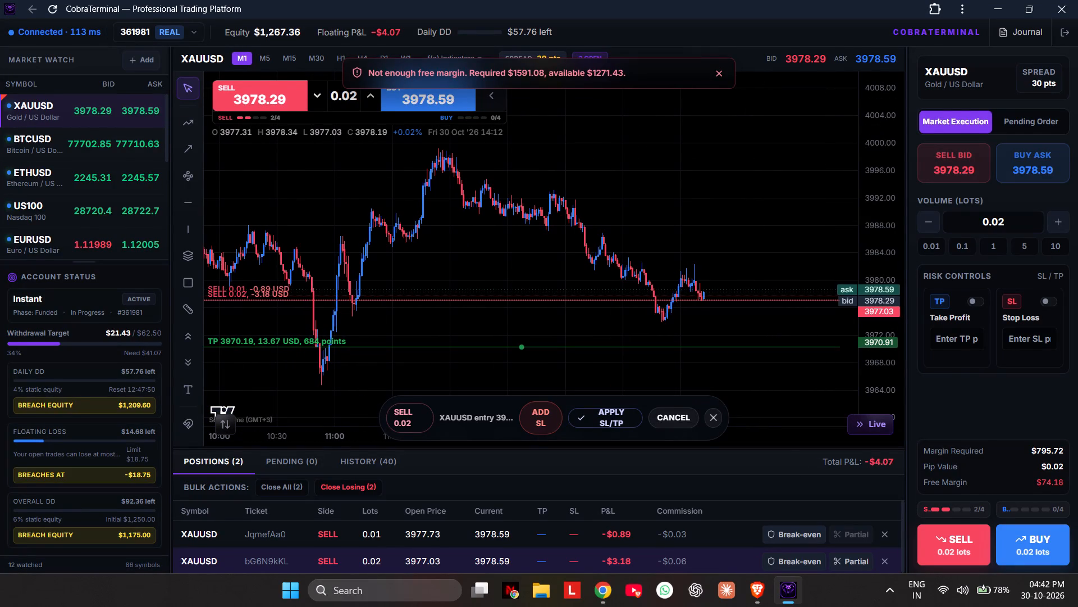
pyautogui.moveTo(775, 348); pyautogui.dragTo(779, 350)
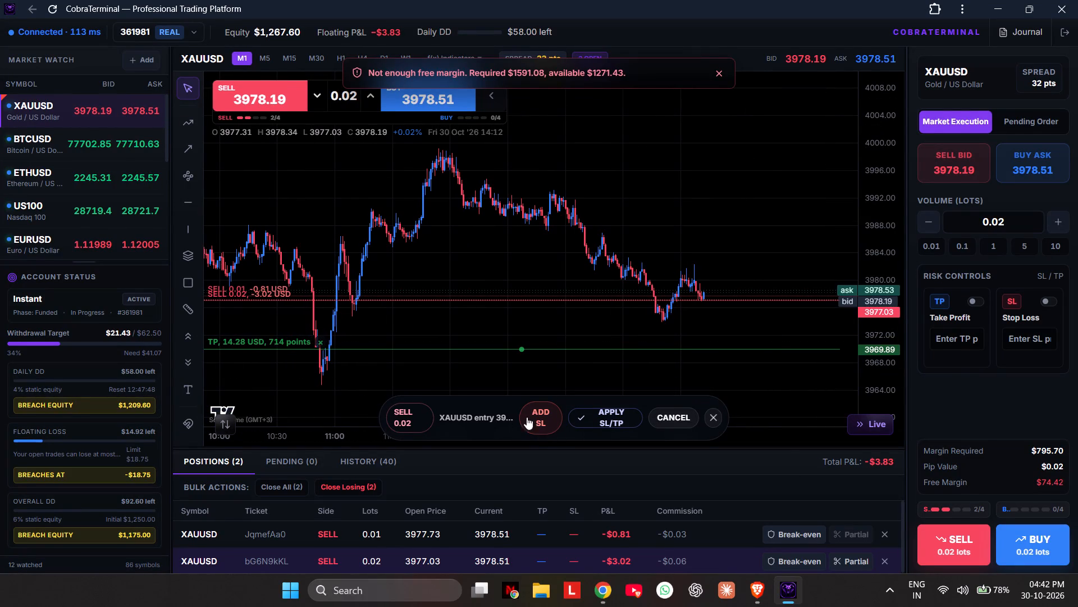
# Add a stop loss at 3983.50 to the 0.02-lot XAUUSD sell position and apply both protection levels.
pyautogui.click(547, 416)
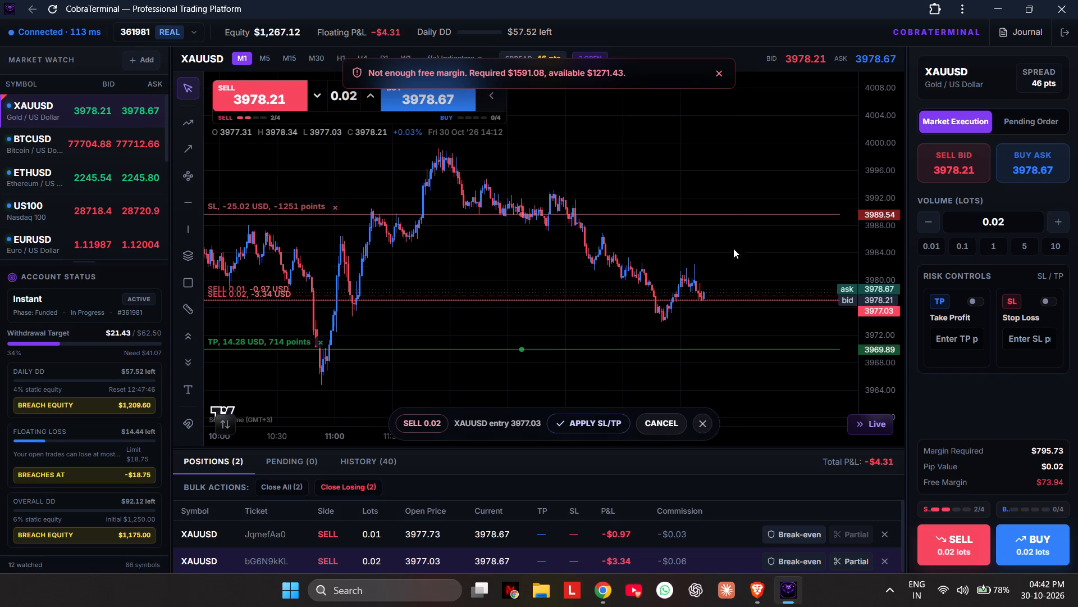
pyautogui.moveTo(753, 209); pyautogui.dragTo(783, 251)
pyautogui.click(566, 423)
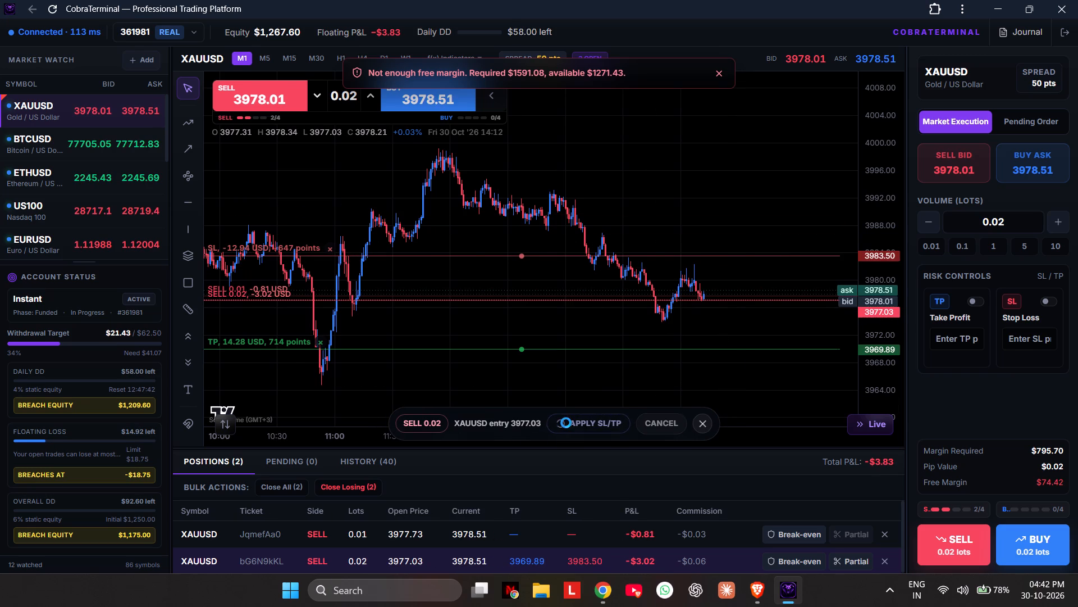
# Add a take profit to the 0.01-lot XAUUSD sell position and move it to 3966.92.
pyautogui.scroll(5, 679, 341)
pyautogui.scroll(-3, 679, 341)
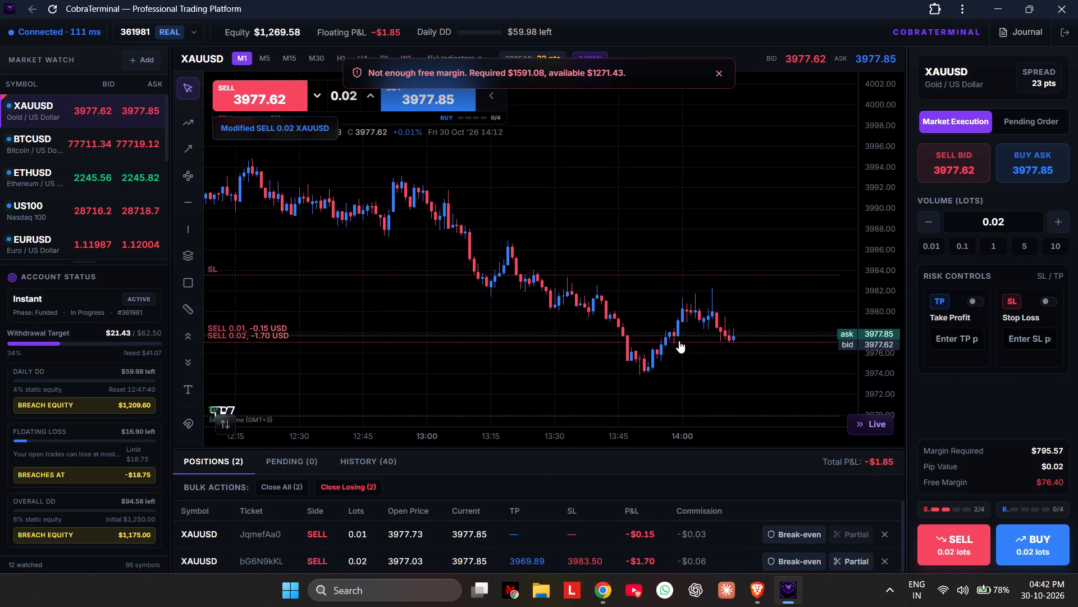
pyautogui.scroll(-5, 679, 341)
pyautogui.scroll(-5, 727, 373)
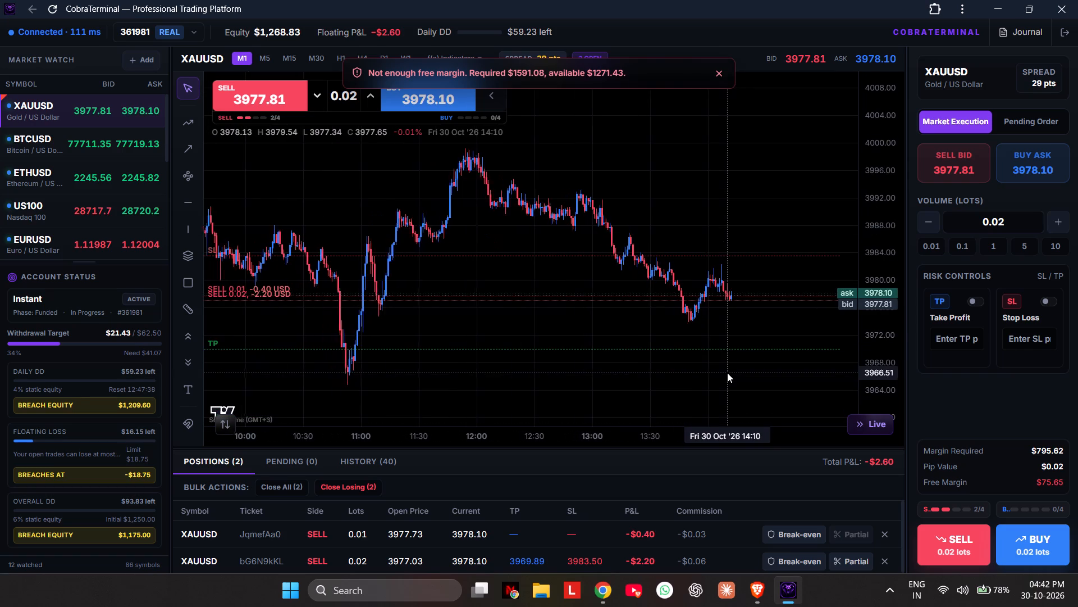
pyautogui.moveTo(727, 373); pyautogui.dragTo(650, 369)
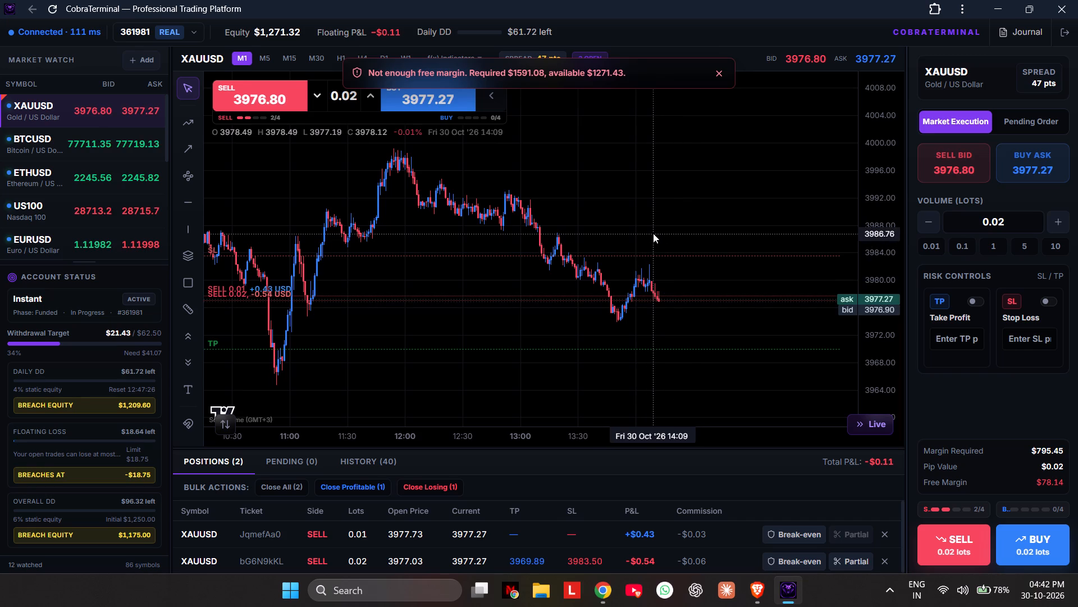
pyautogui.click(516, 530)
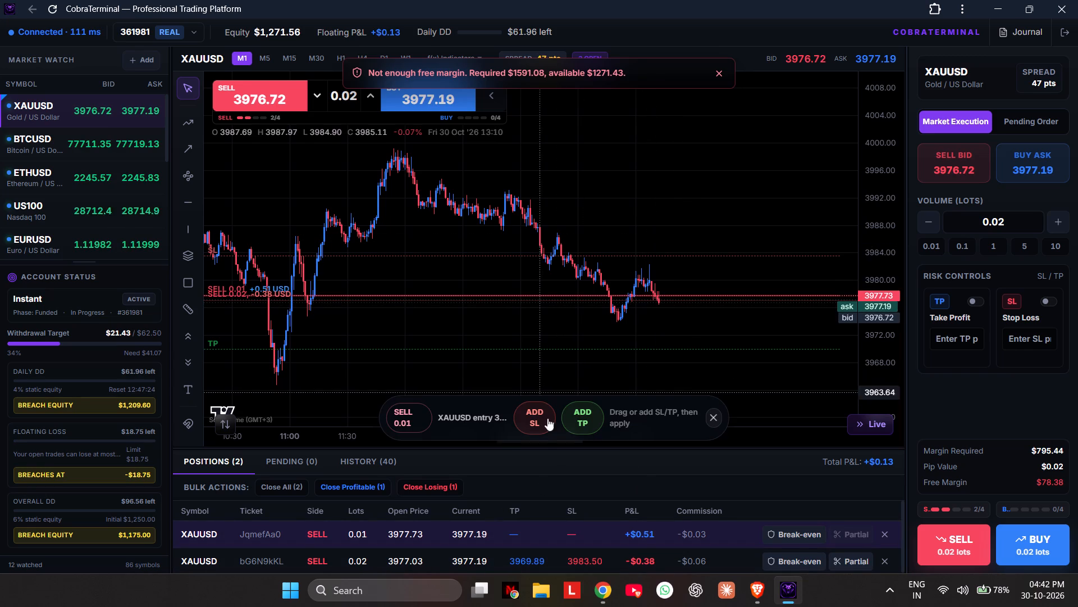
pyautogui.click(576, 416)
pyautogui.moveTo(664, 377); pyautogui.dragTo(664, 379)
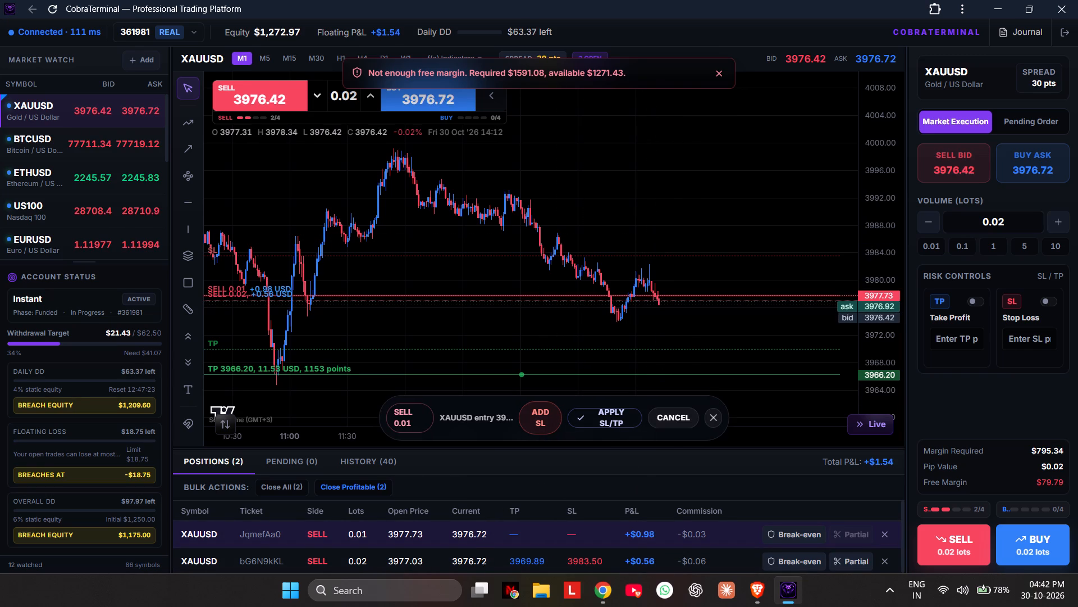
pyautogui.moveTo(664, 379); pyautogui.dragTo(657, 372)
# Add a stop loss at 3983.72 to the 0.01-lot XAUUSD sell position and apply both protection levels.
pyautogui.click(551, 423)
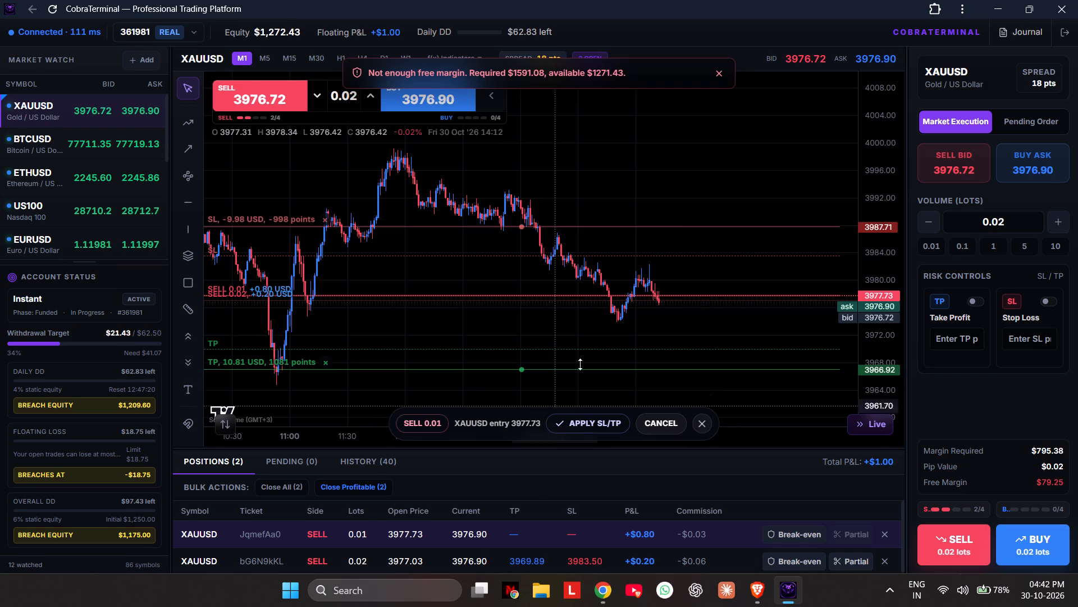
pyautogui.moveTo(686, 224); pyautogui.dragTo(719, 256)
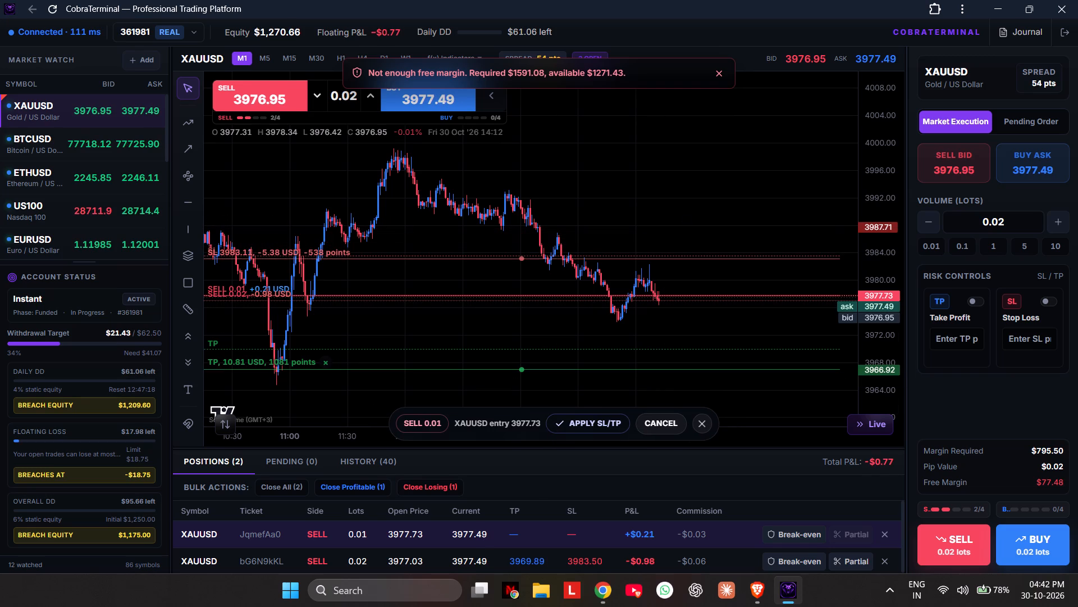
pyautogui.moveTo(719, 256); pyautogui.dragTo(715, 252)
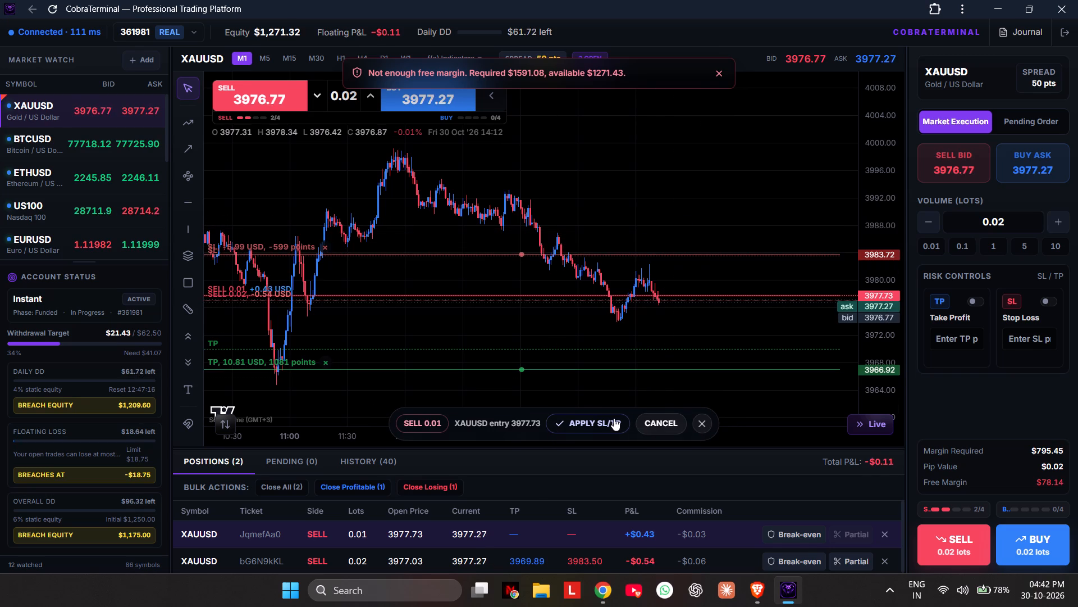
pyautogui.click(586, 426)
pyautogui.moveTo(720, 325); pyautogui.dragTo(743, 325)
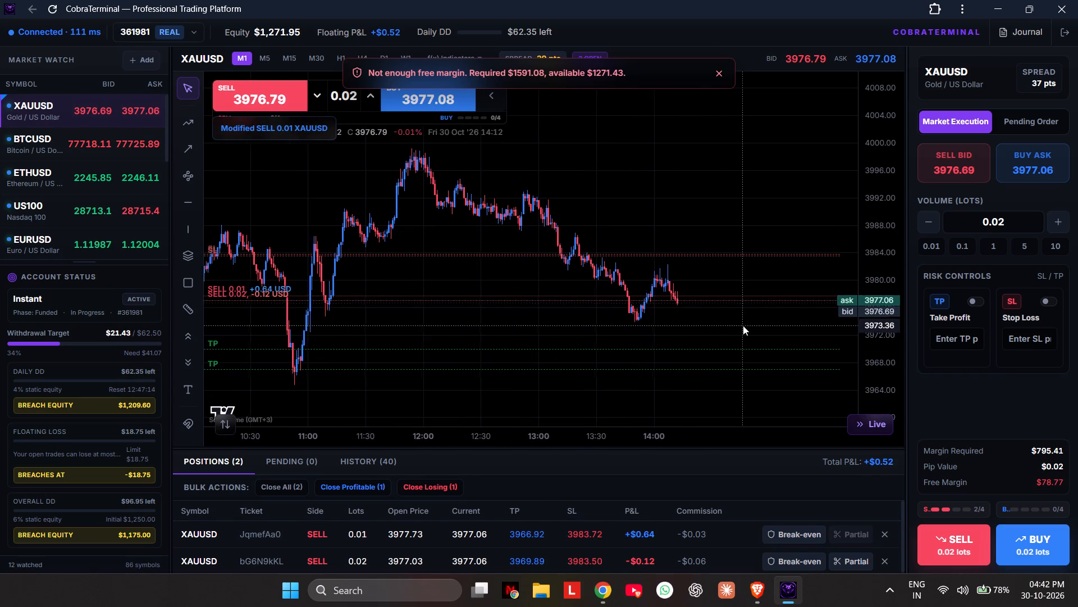
pyautogui.moveTo(743, 325); pyautogui.dragTo(704, 332)
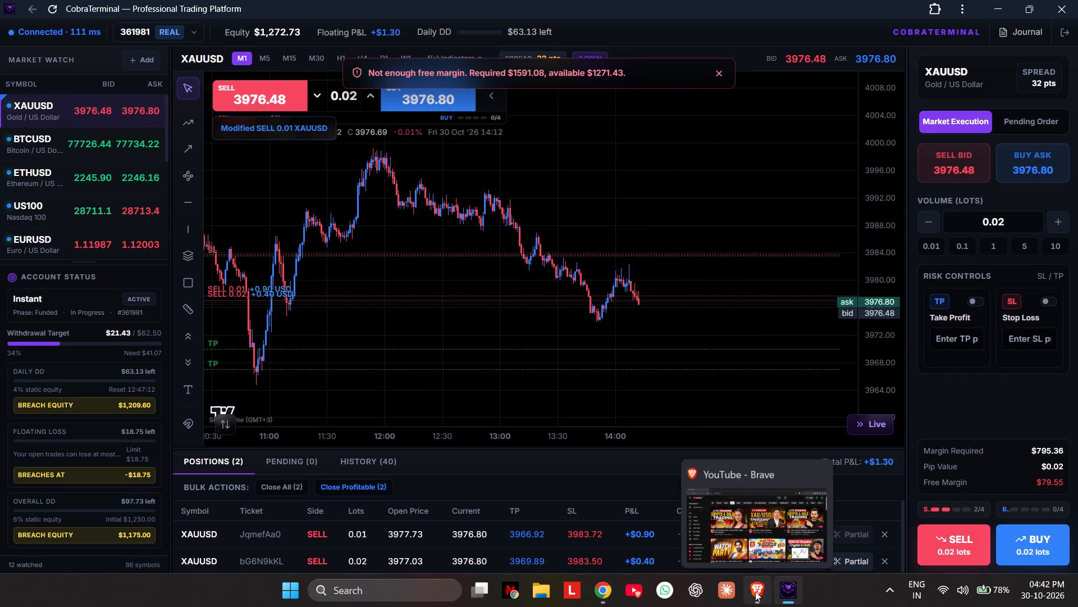
# In TradingView, lower the stop level of the short position drawing on the XAUUSD chart to 3,983.399.
pyautogui.click(605, 594)
pyautogui.moveTo(758, 374); pyautogui.dragTo(693, 373)
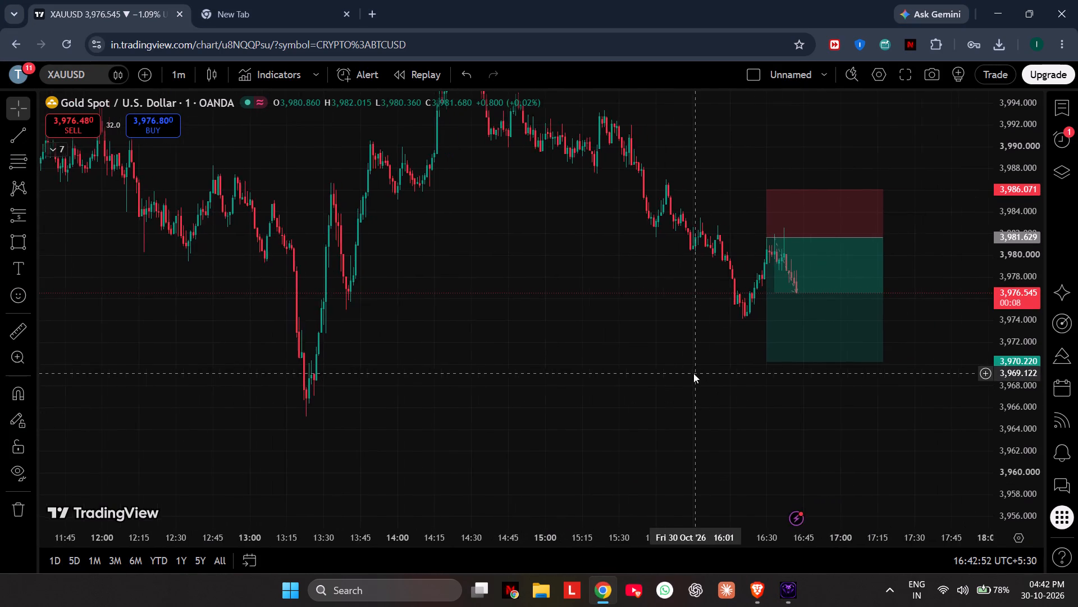
pyautogui.moveTo(693, 373); pyautogui.dragTo(609, 386)
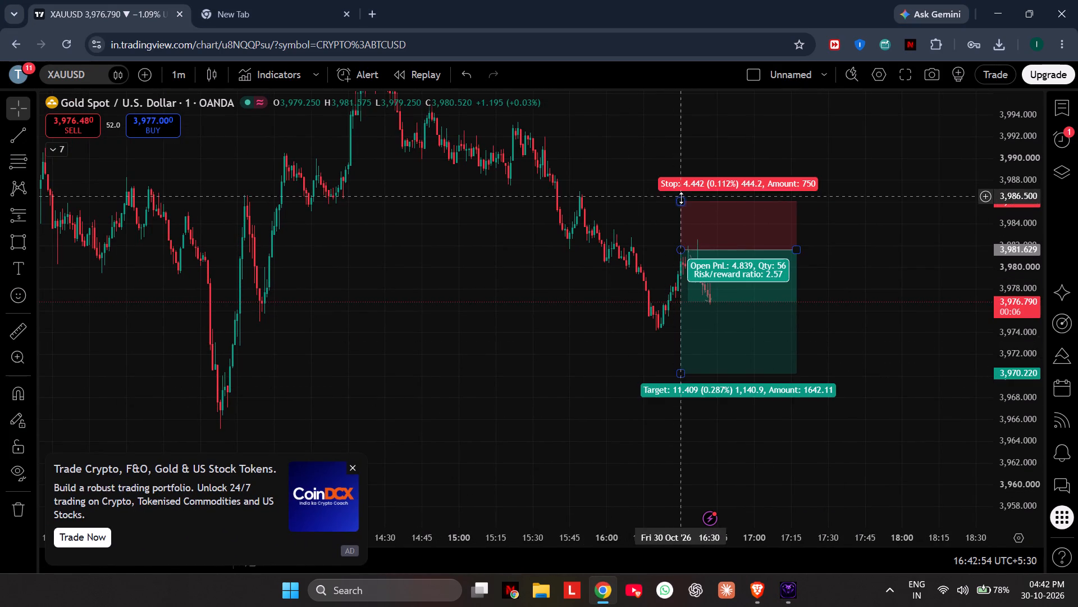
pyautogui.moveTo(681, 198); pyautogui.dragTo(679, 198)
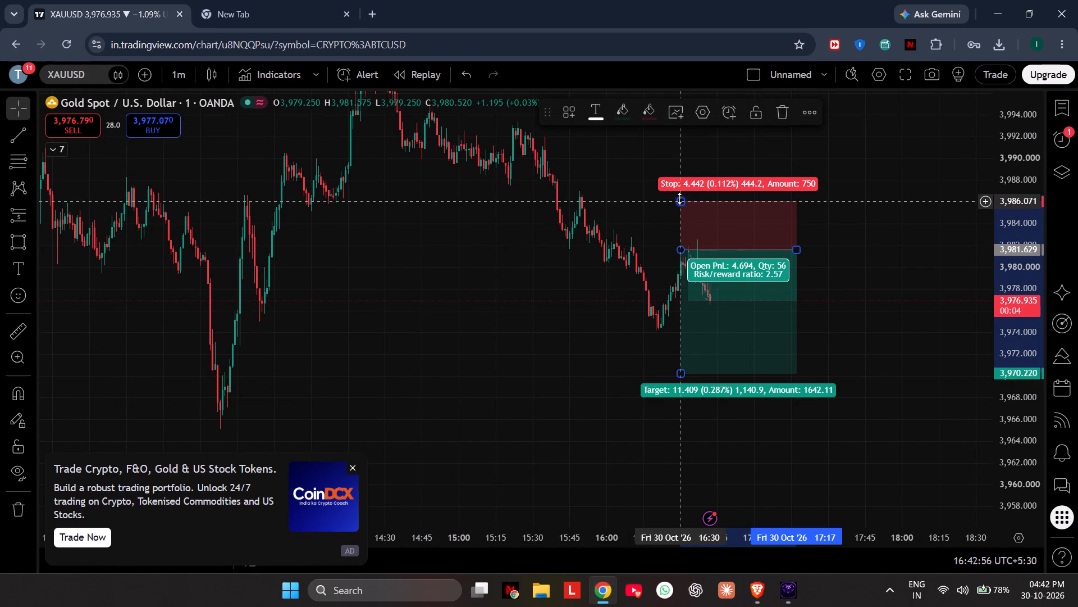
pyautogui.moveTo(679, 198); pyautogui.dragTo(678, 227)
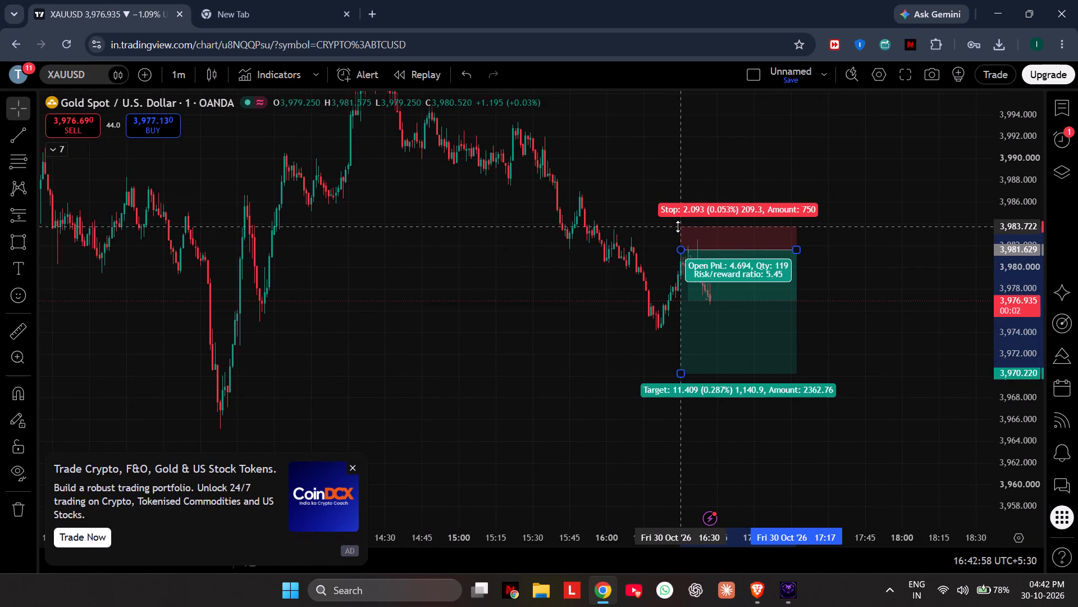
pyautogui.moveTo(678, 227); pyautogui.dragTo(681, 230)
pyautogui.click(645, 212)
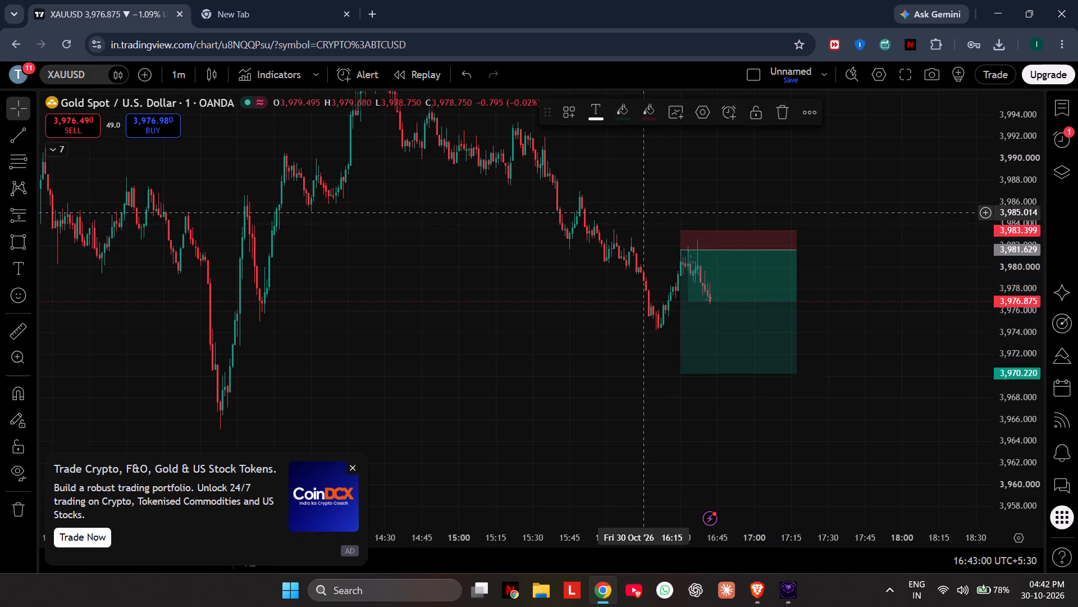
pyautogui.moveTo(661, 423); pyautogui.dragTo(631, 383)
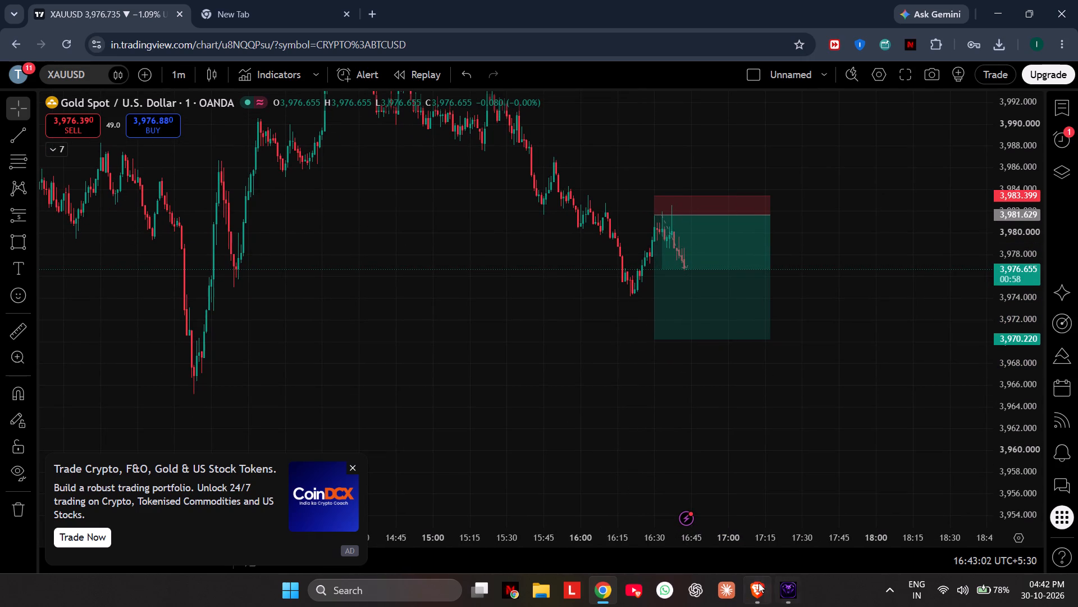
# Switch to YouTube in Brave and open the live stream "XAU/USD Онлайн Торговля".
pyautogui.click(757, 583)
pyautogui.click(586, 211)
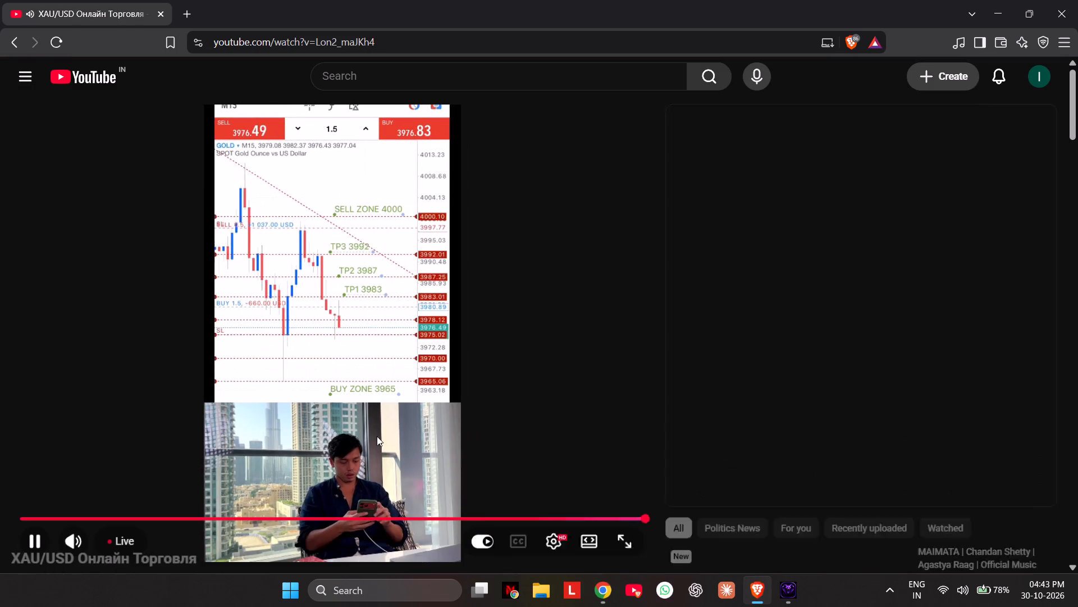
pyautogui.click(433, 320)
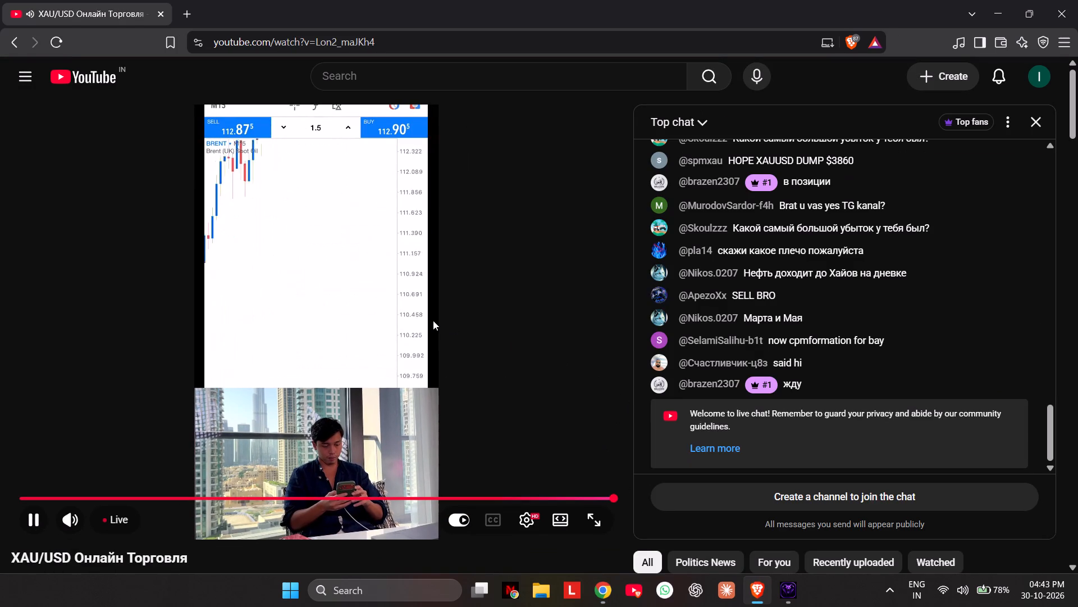
# Check the earbuds' connection in the Windows Bluetooth device list and close it.
pyautogui.click(944, 603)
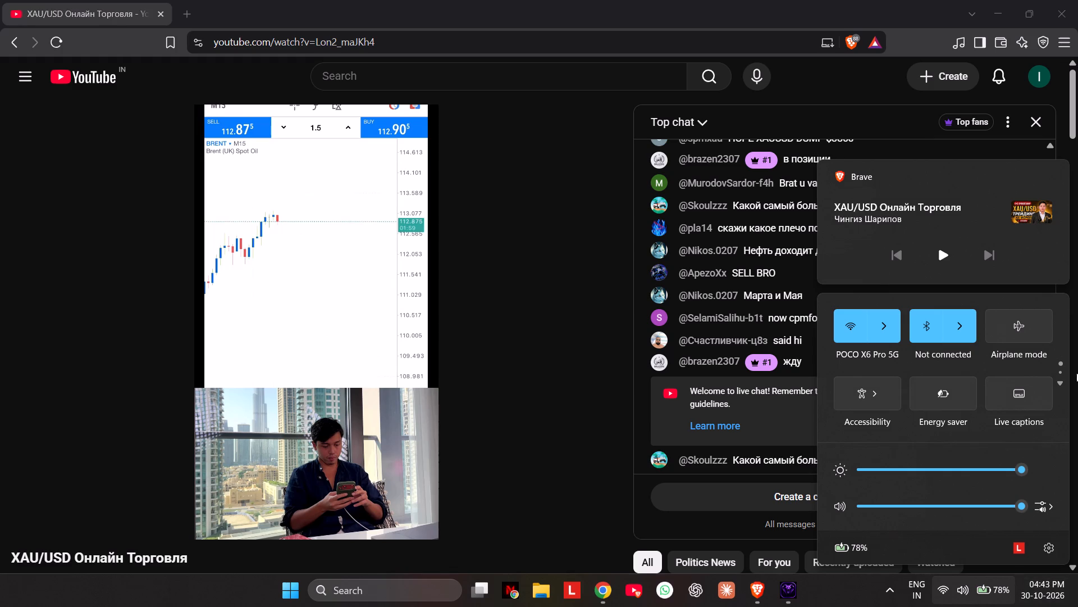
pyautogui.click(965, 315)
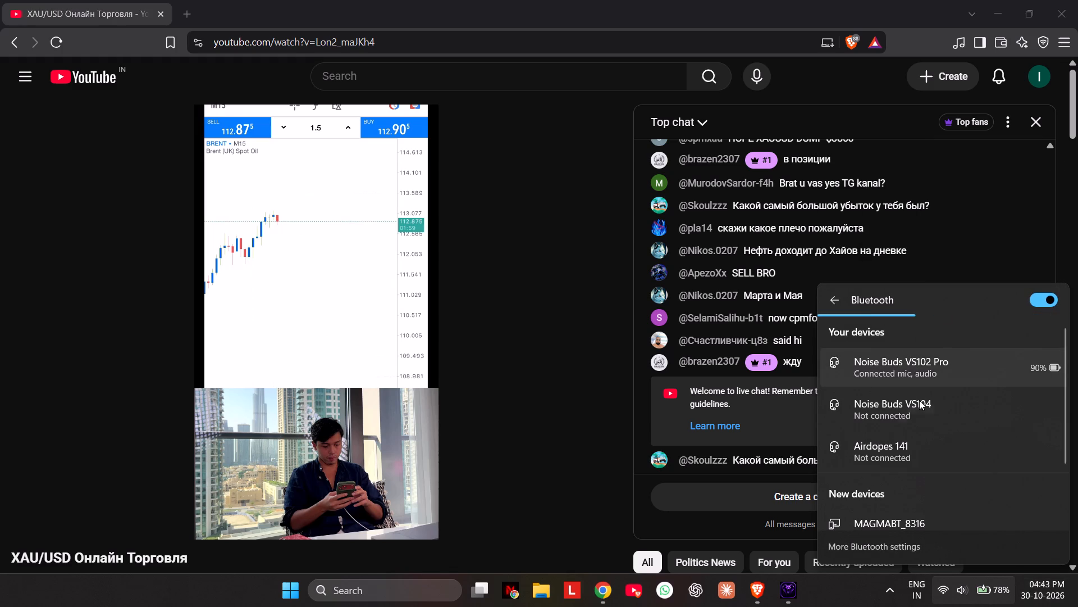
pyautogui.click(966, 606)
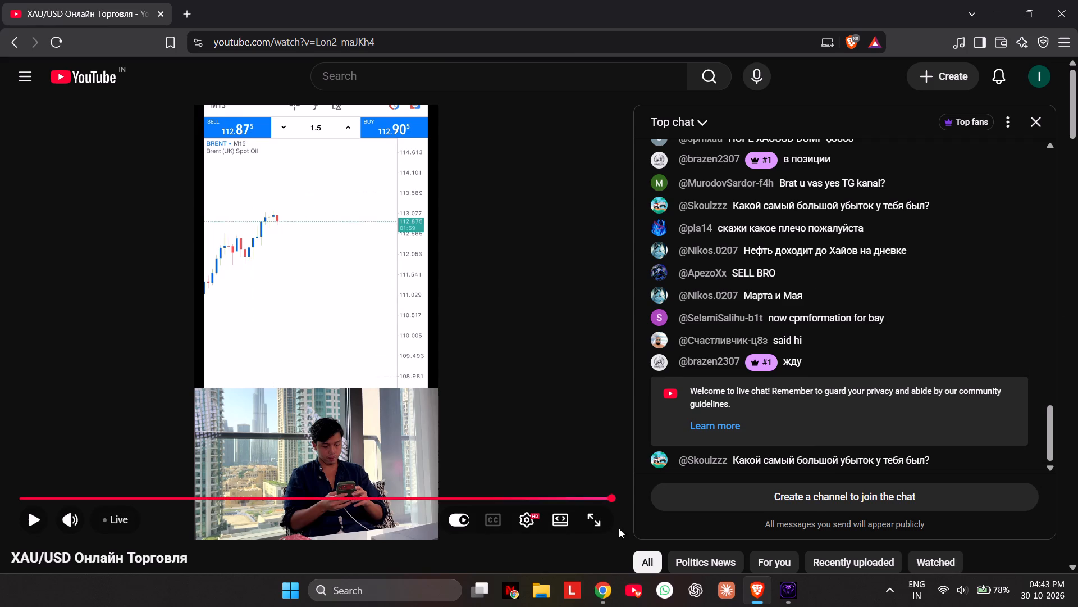
# Watch the XAU/USD stream in full screen at the live point, examining its gold chart zones, and exit full screen.
pyautogui.click(600, 514)
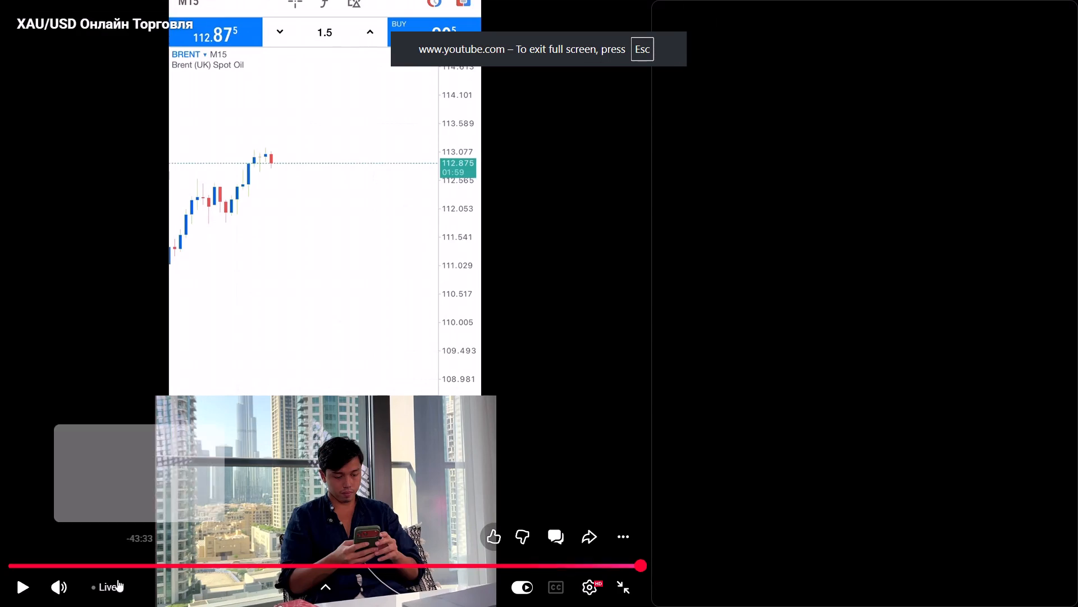
pyautogui.click(107, 587)
pyautogui.click(269, 406)
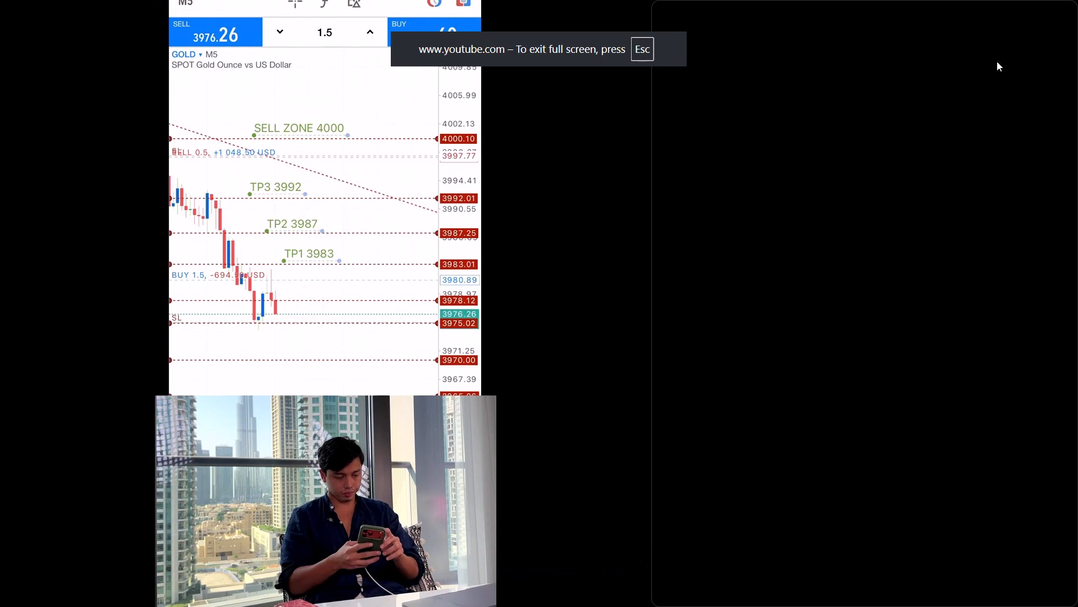
pyautogui.click(1060, 15)
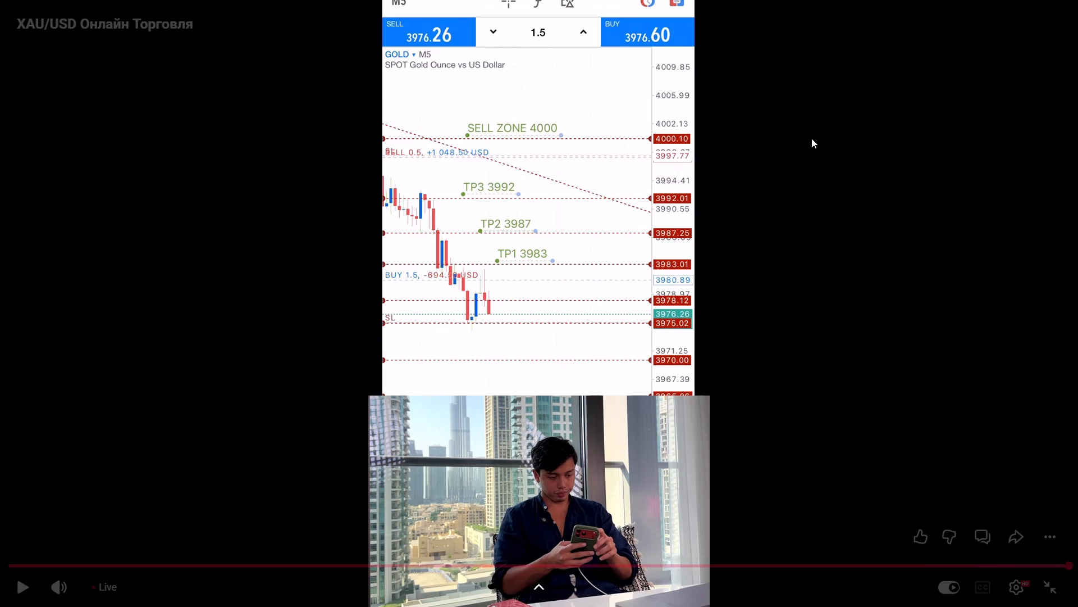
pyautogui.click(17, 583)
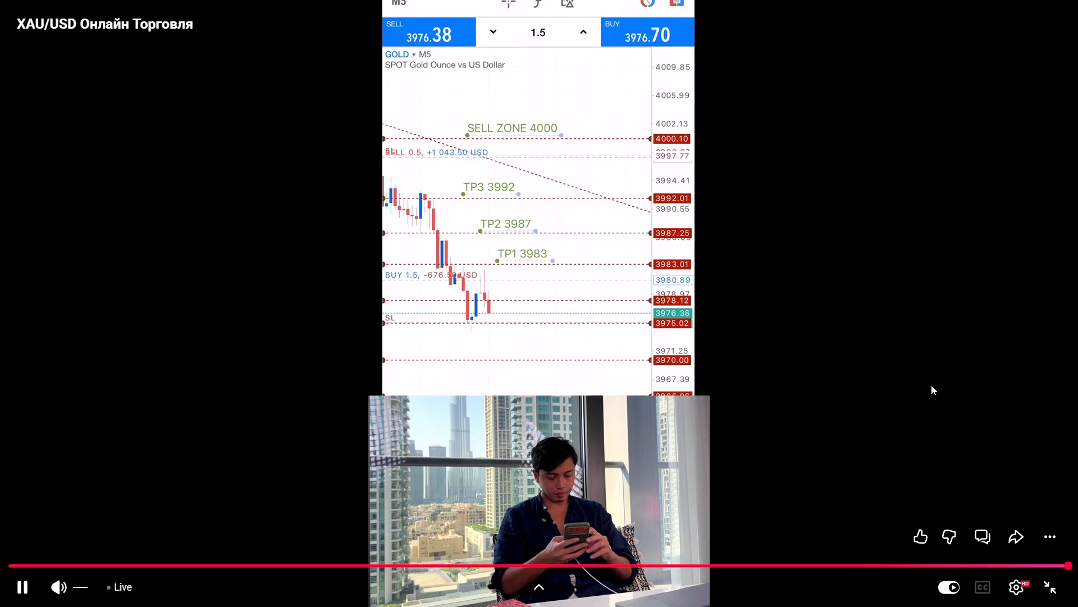
pyautogui.click(121, 592)
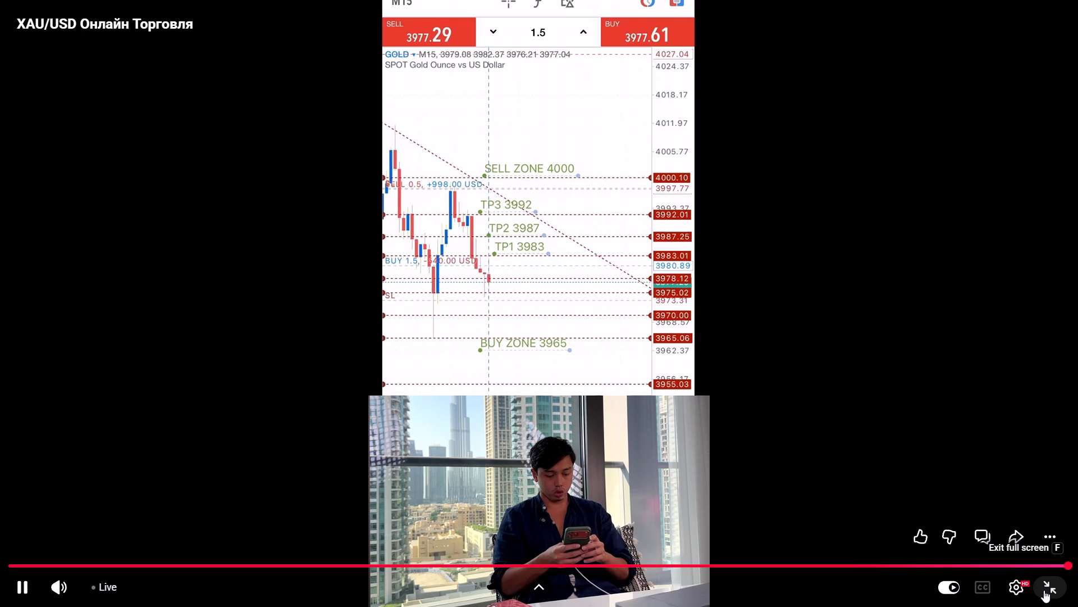
pyautogui.click(1044, 590)
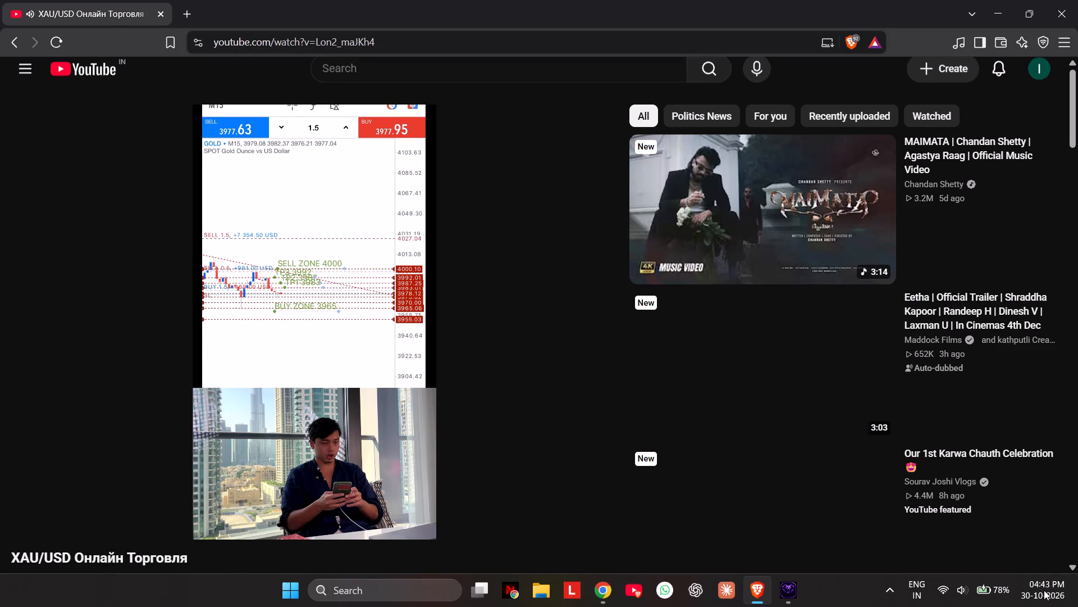
# Leave the live stream for the YouTube home page and look through its topic filters.
pyautogui.click(9, 40)
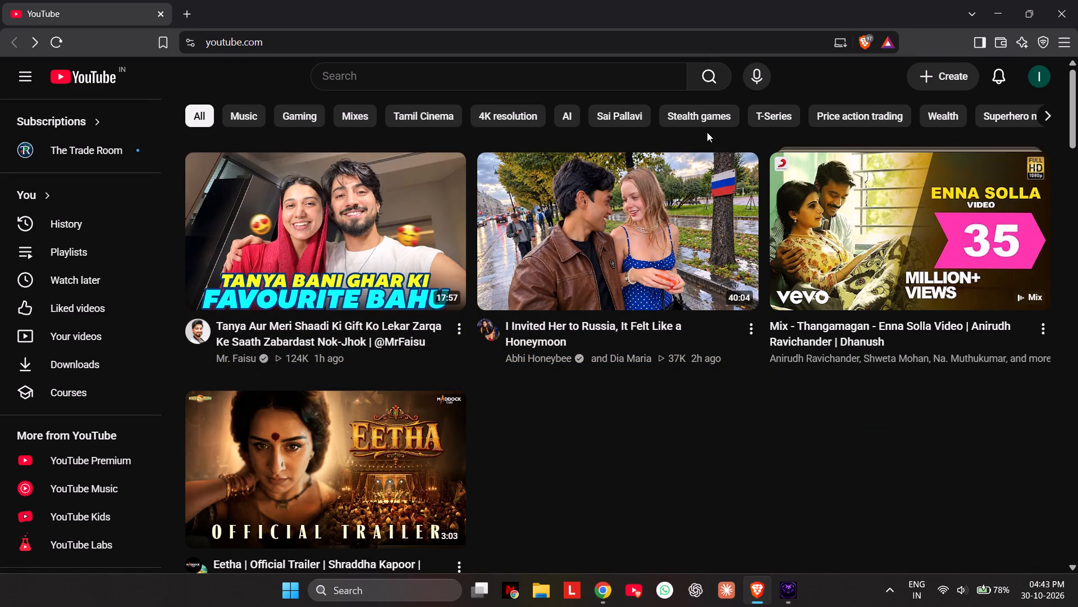
pyautogui.click(1045, 127)
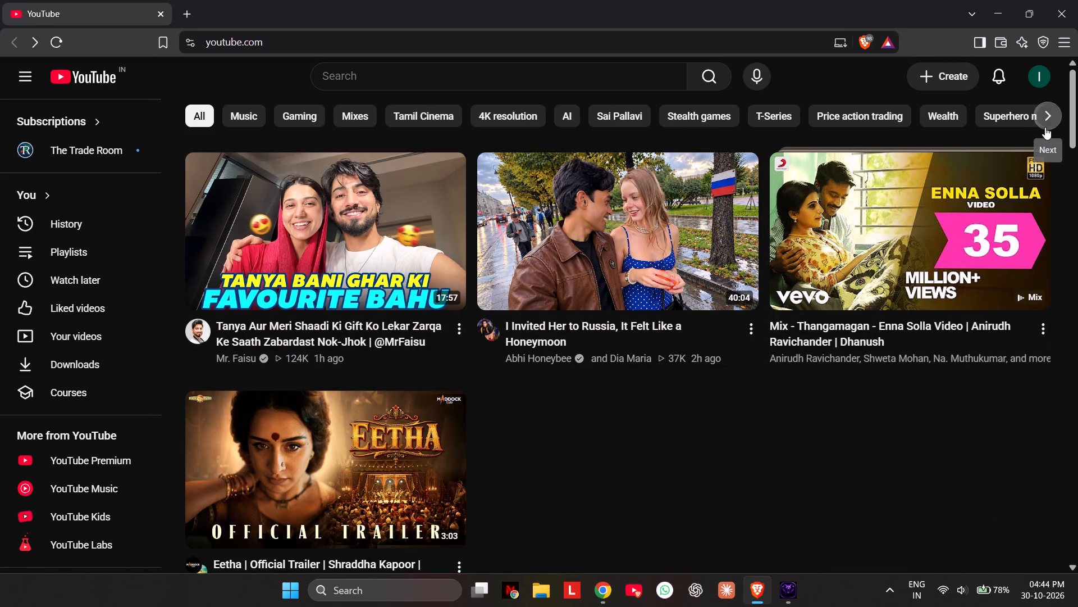
pyautogui.click(1045, 127)
pyautogui.doubleClick(1045, 127)
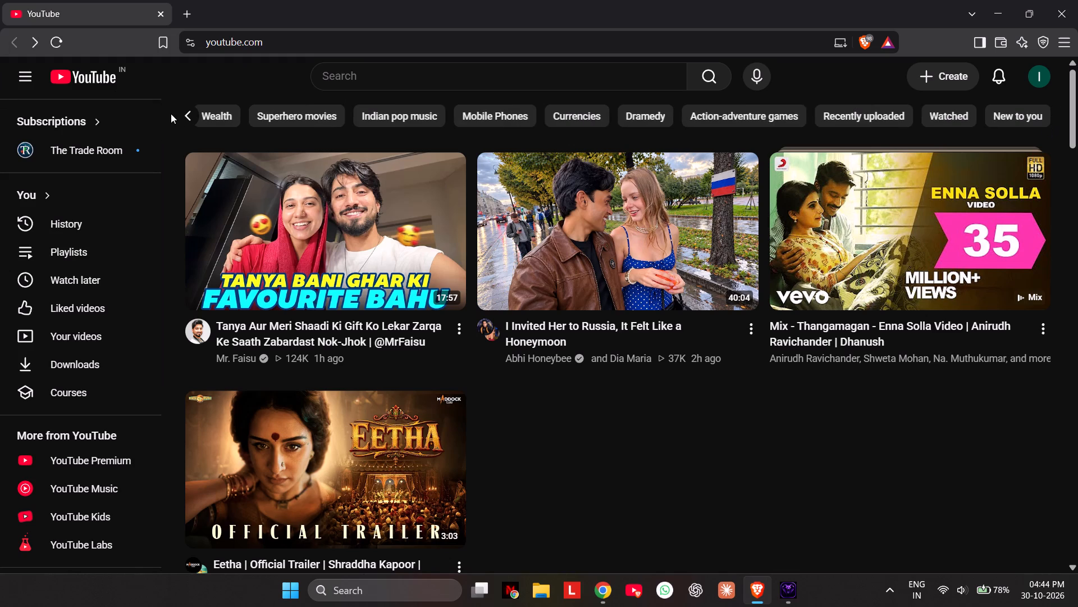
pyautogui.tripleClick(196, 117)
pyautogui.click(196, 117)
pyautogui.click(196, 117)
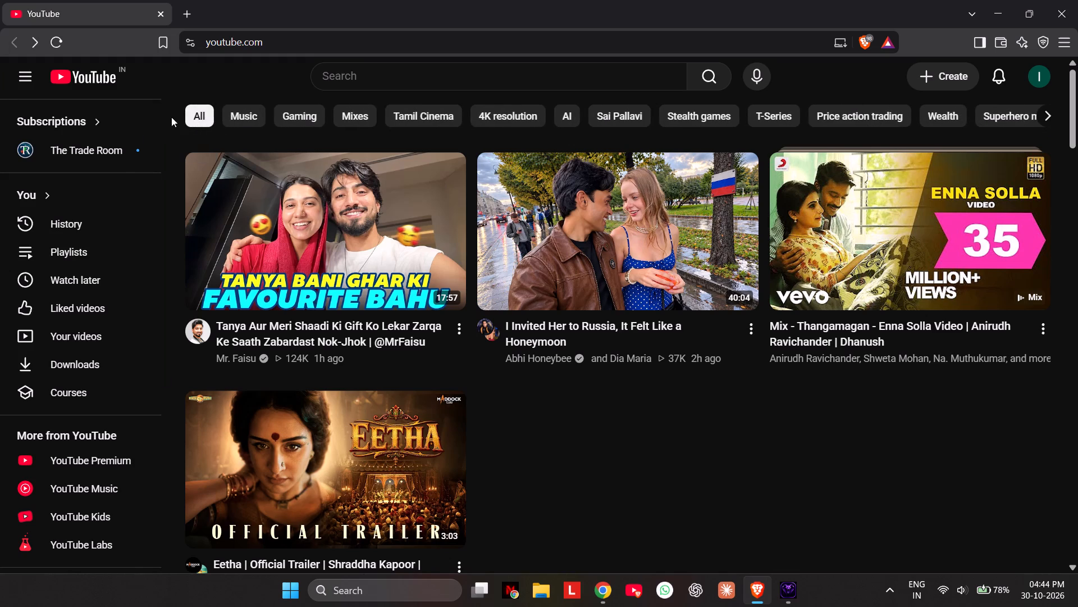
# Refresh the YouTube home page and browse its topic filters, recommended videos and navigation sections.
pyautogui.click(57, 40)
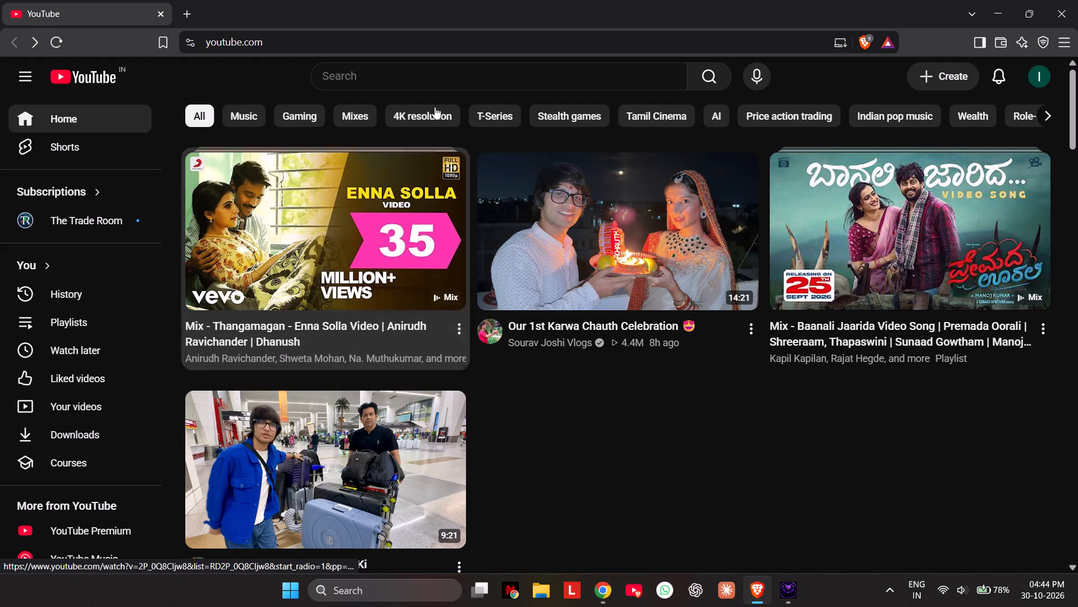
pyautogui.click(1051, 105)
pyautogui.tripleClick(1050, 110)
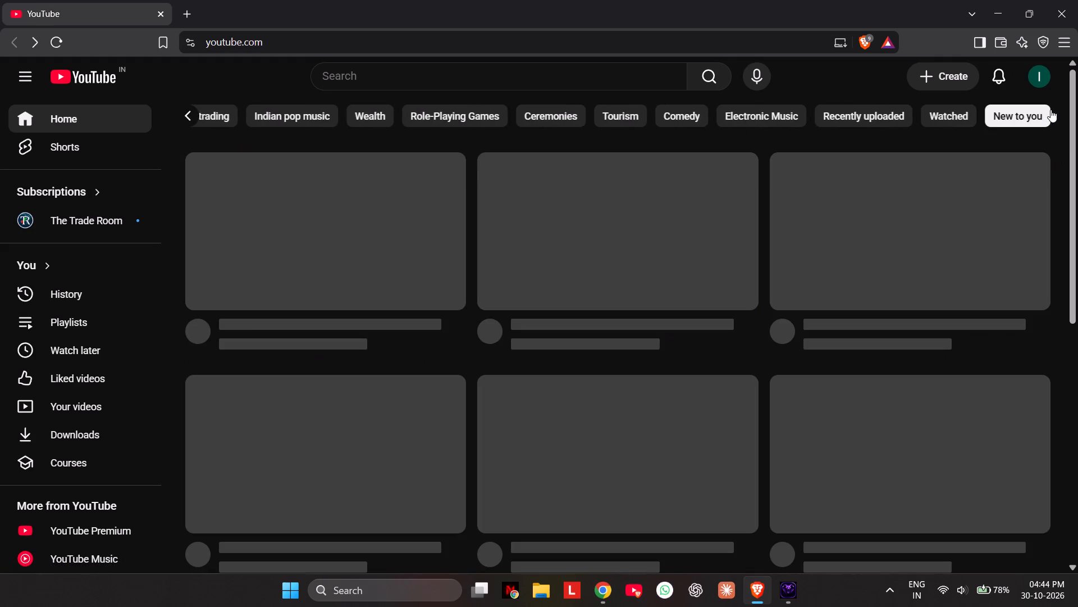
pyautogui.tripleClick(190, 112)
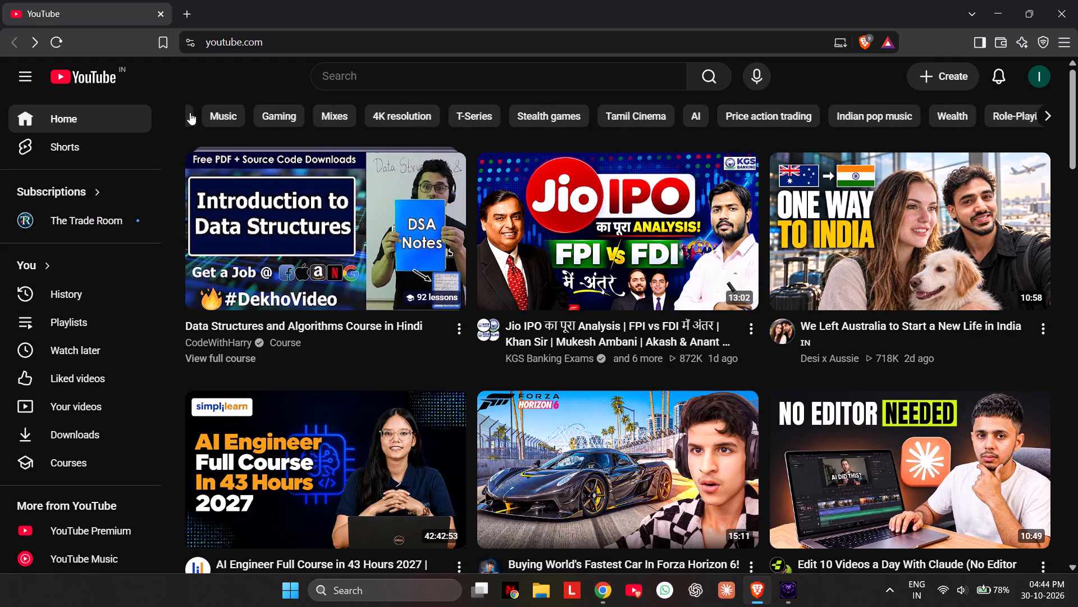
pyautogui.click(190, 112)
pyautogui.scroll(-5, 271, 497)
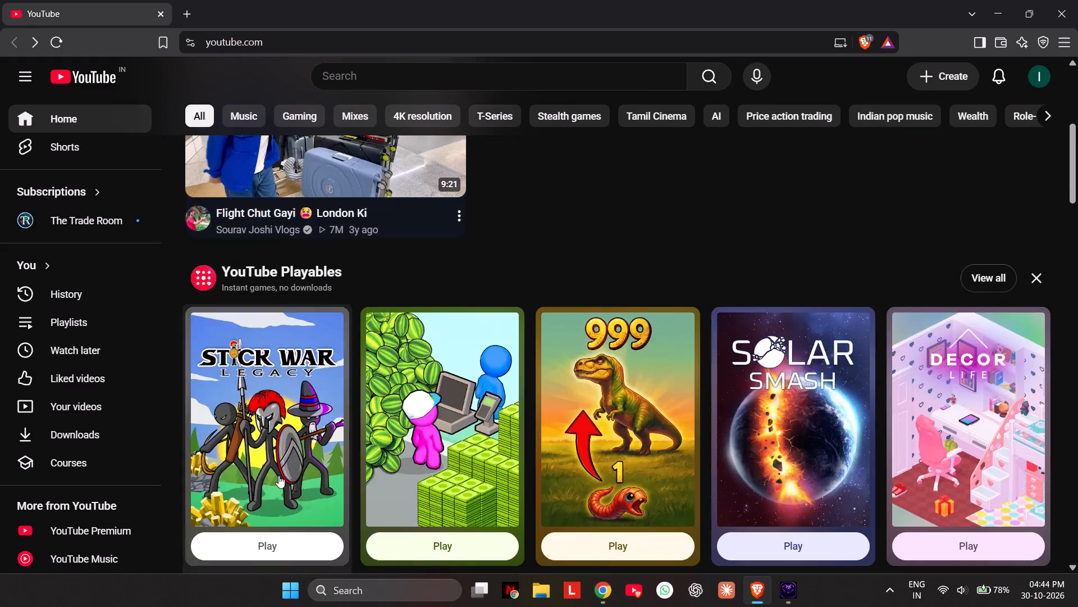
pyautogui.scroll(-12, 278, 475)
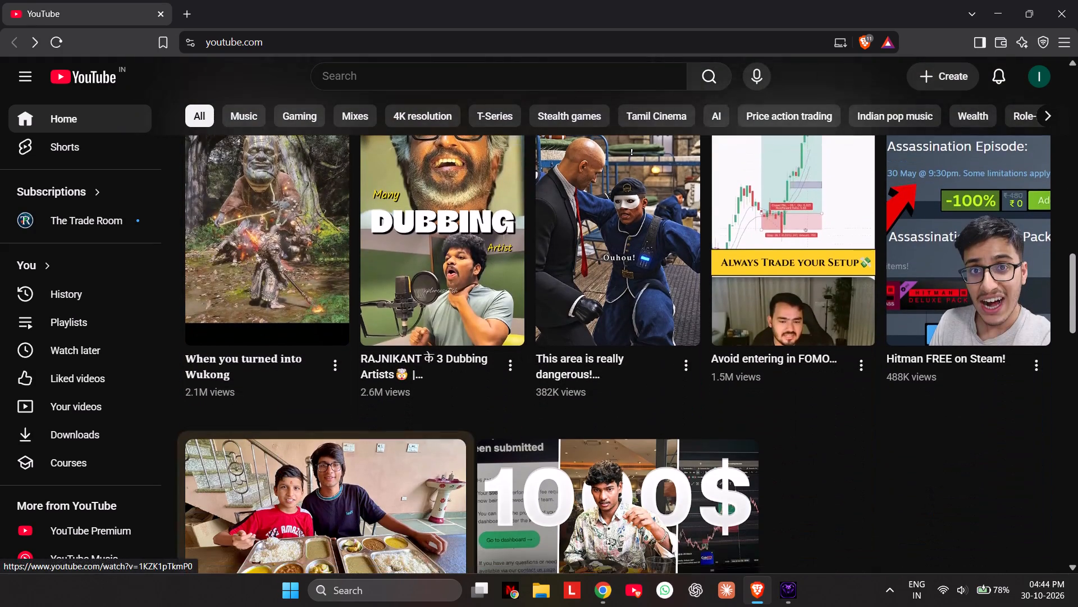
pyautogui.scroll(-5, 278, 475)
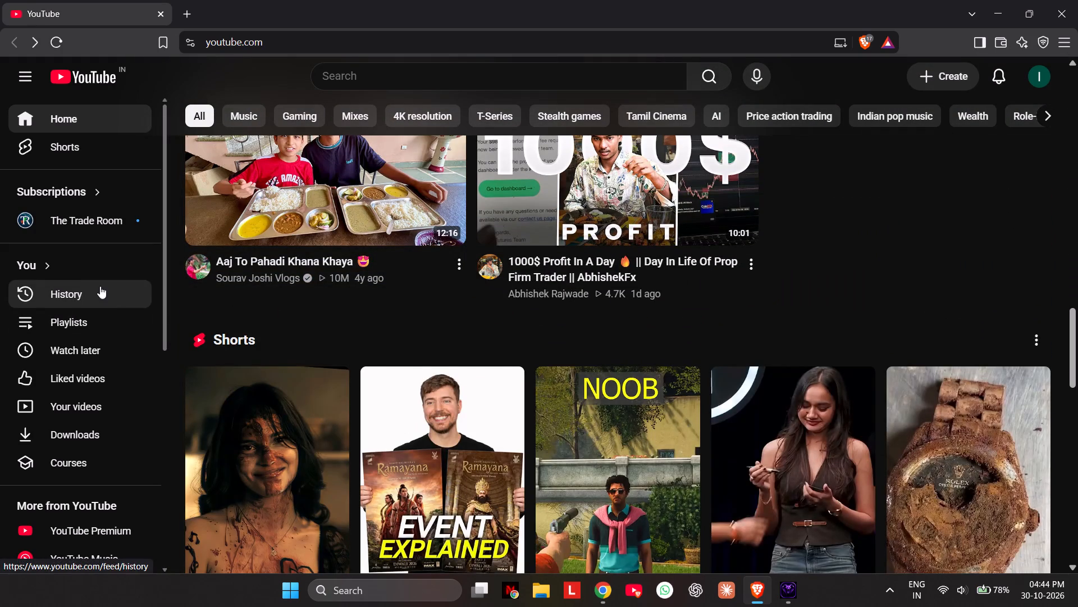
pyautogui.scroll(-5, 82, 456)
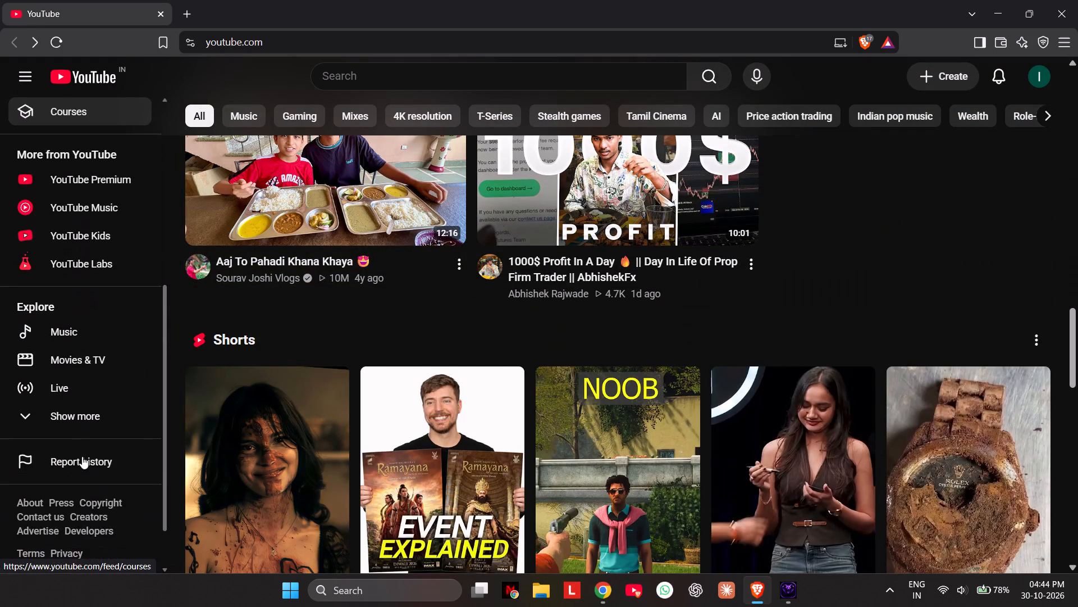
pyautogui.scroll(6, 82, 456)
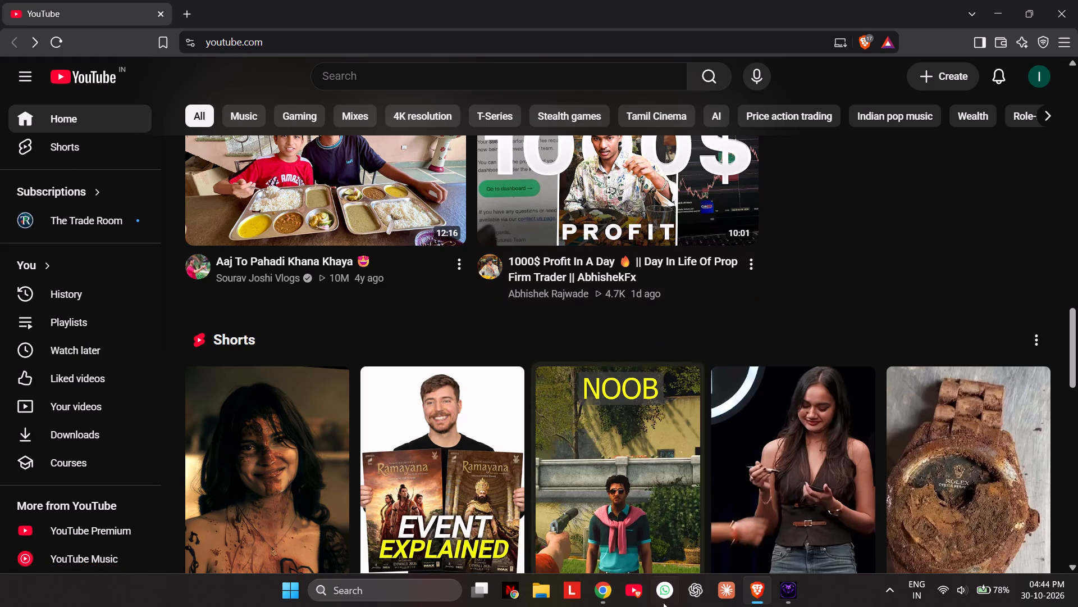
# Check the XAUUSD chart in TradingView in Chrome, and switch to CobraTerminal to review the open XAUUSD sell positions.
pyautogui.click(604, 588)
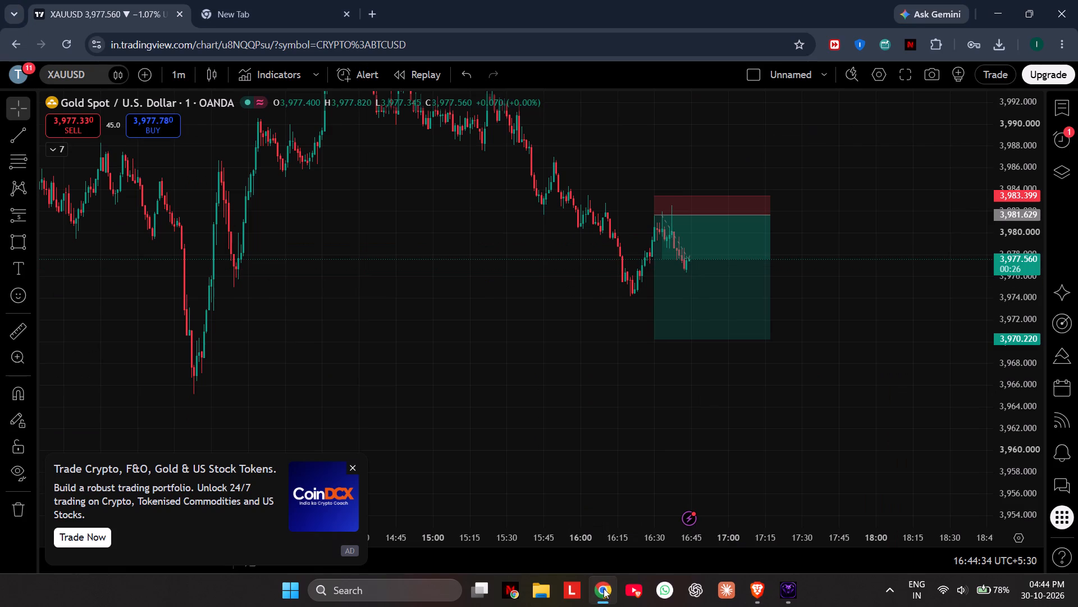
pyautogui.moveTo(640, 448); pyautogui.dragTo(654, 441)
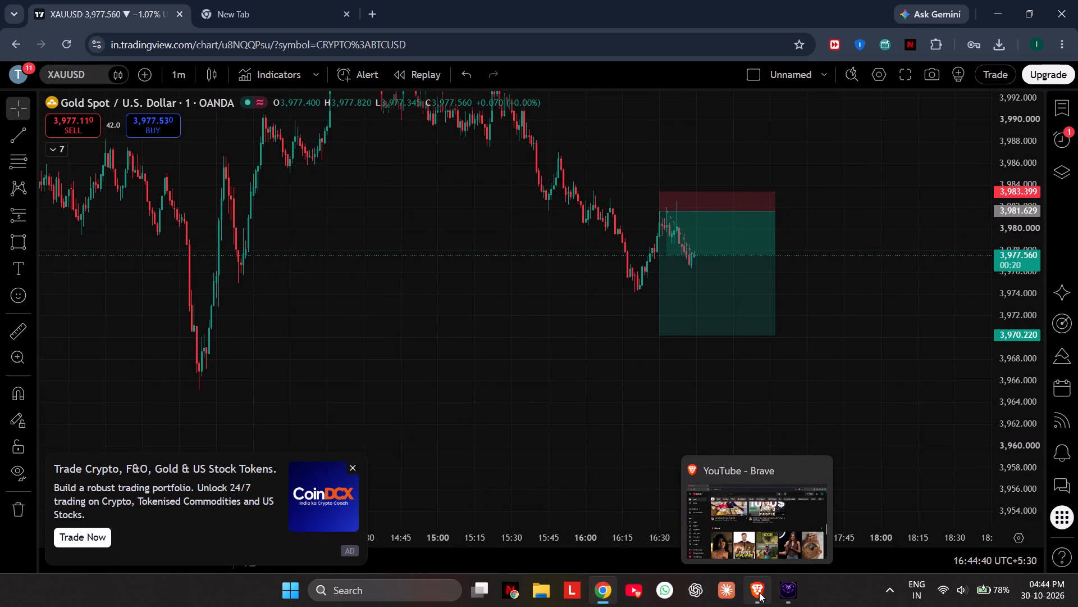
pyautogui.click(779, 597)
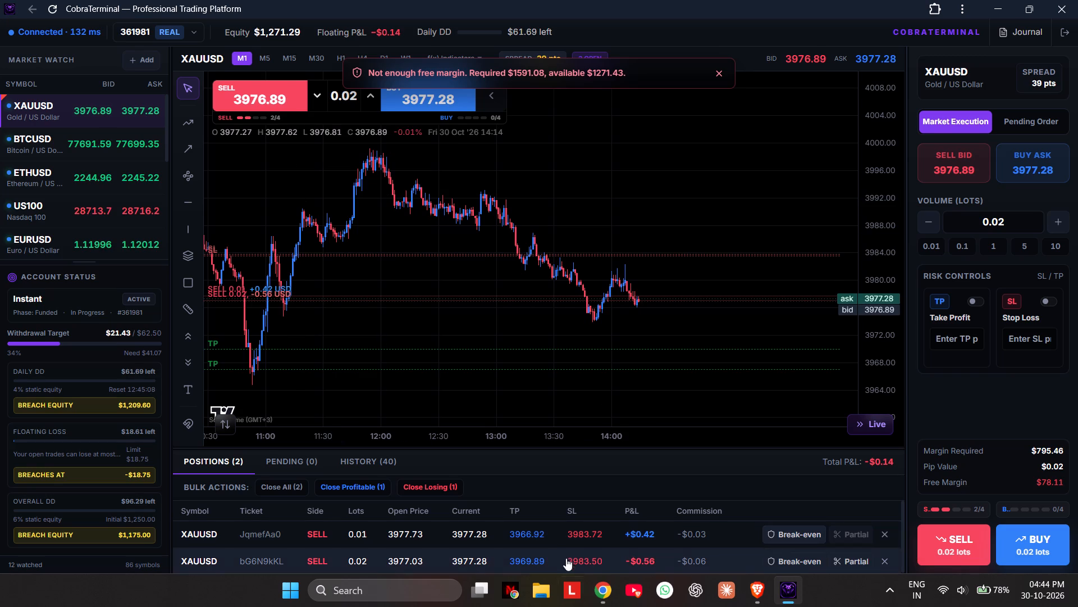
# Switch back to TradingView and examine XAUUSD price action around the short position drawing on the 1-minute chart.
pyautogui.click(602, 586)
pyautogui.moveTo(468, 333); pyautogui.dragTo(492, 330)
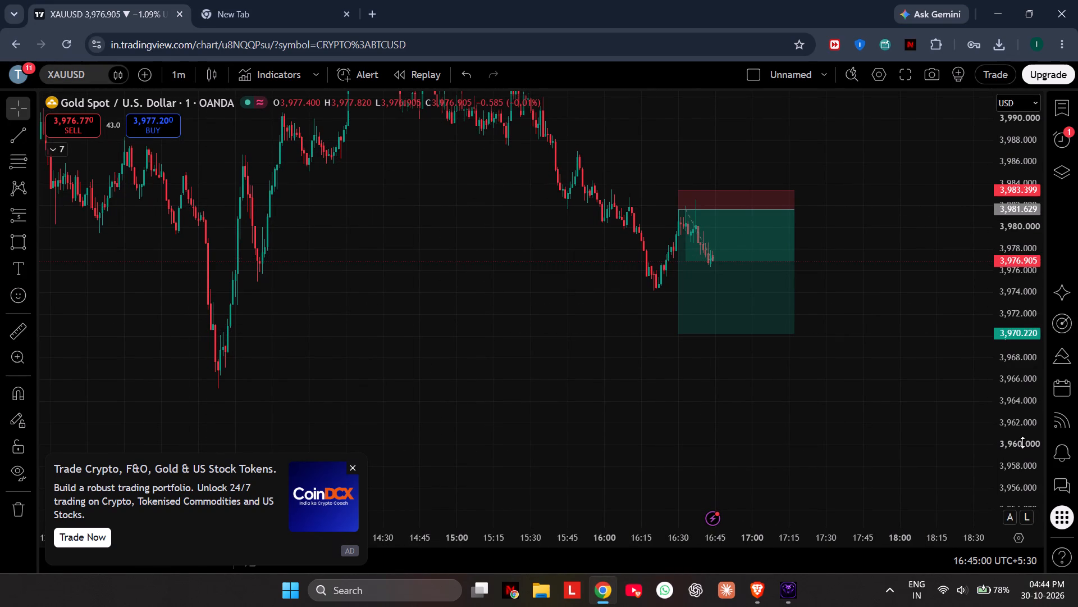
pyautogui.scroll(5, 1022, 442)
pyautogui.scroll(5, 759, 432)
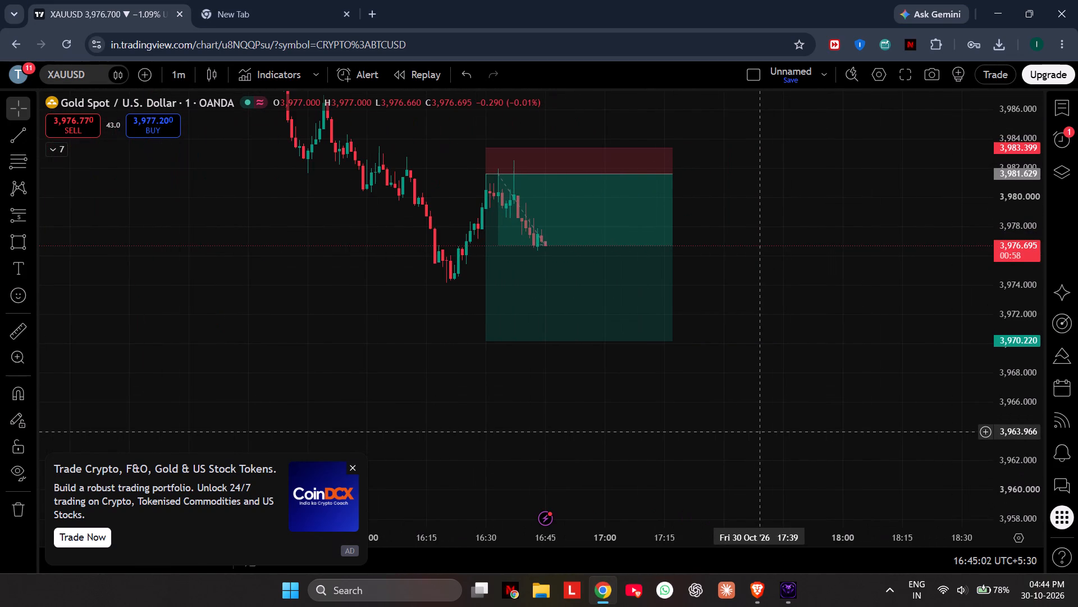
pyautogui.scroll(-4, 758, 432)
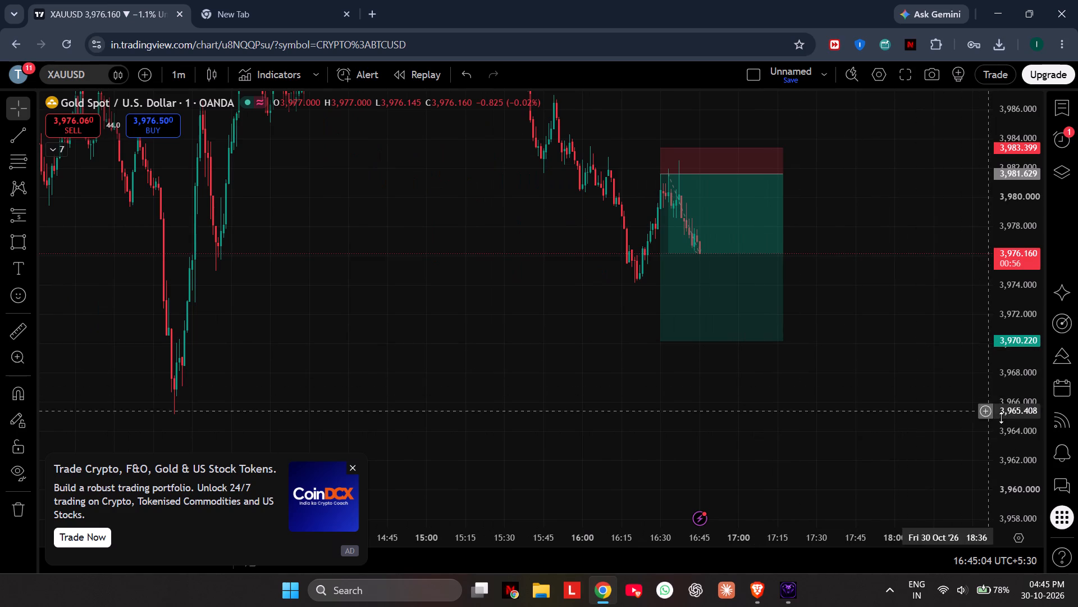
pyautogui.scroll(-7, 1018, 445)
pyautogui.scroll(-3, 807, 427)
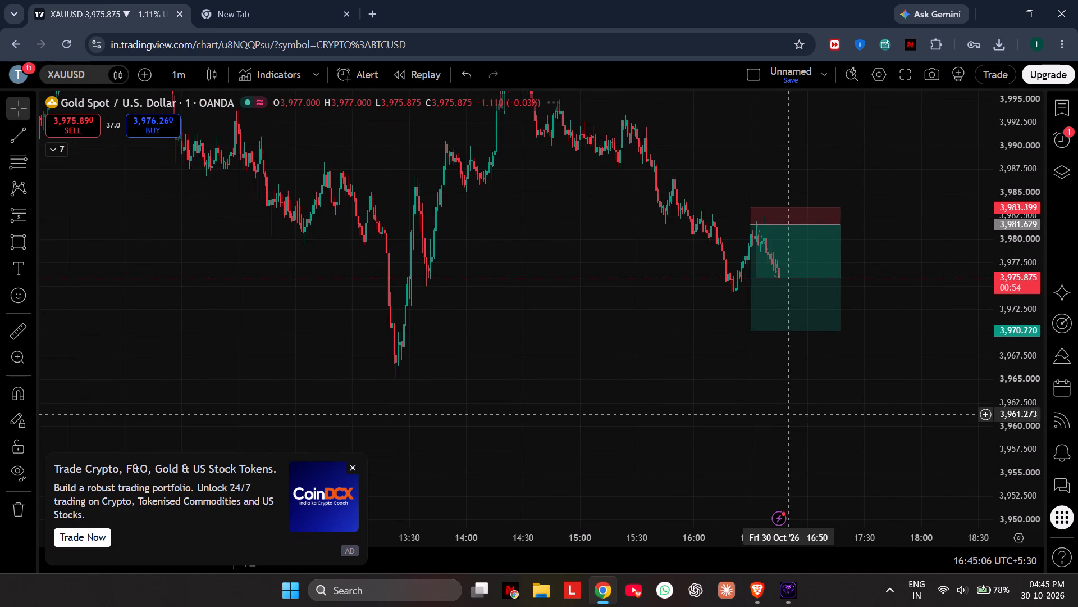
pyautogui.moveTo(783, 398); pyautogui.dragTo(815, 377)
pyautogui.scroll(1, 793, 419)
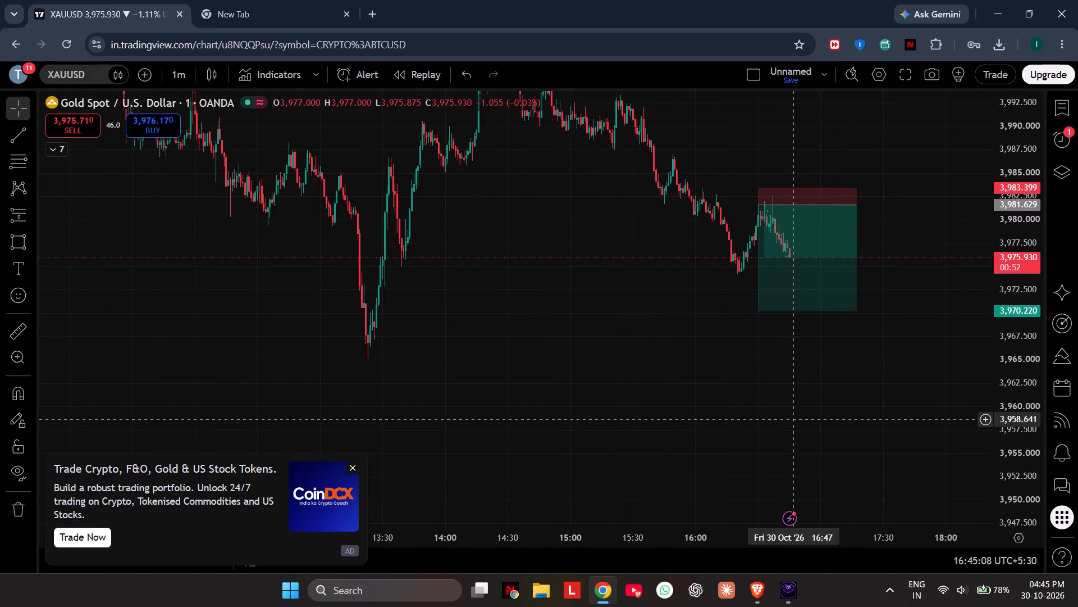
# Draw a horizontal line at 3,969.994 on the XAUUSD chart, near the short position's target level.
pyautogui.moveTo(496, 442); pyautogui.dragTo(691, 407)
pyautogui.scroll(5, 695, 434)
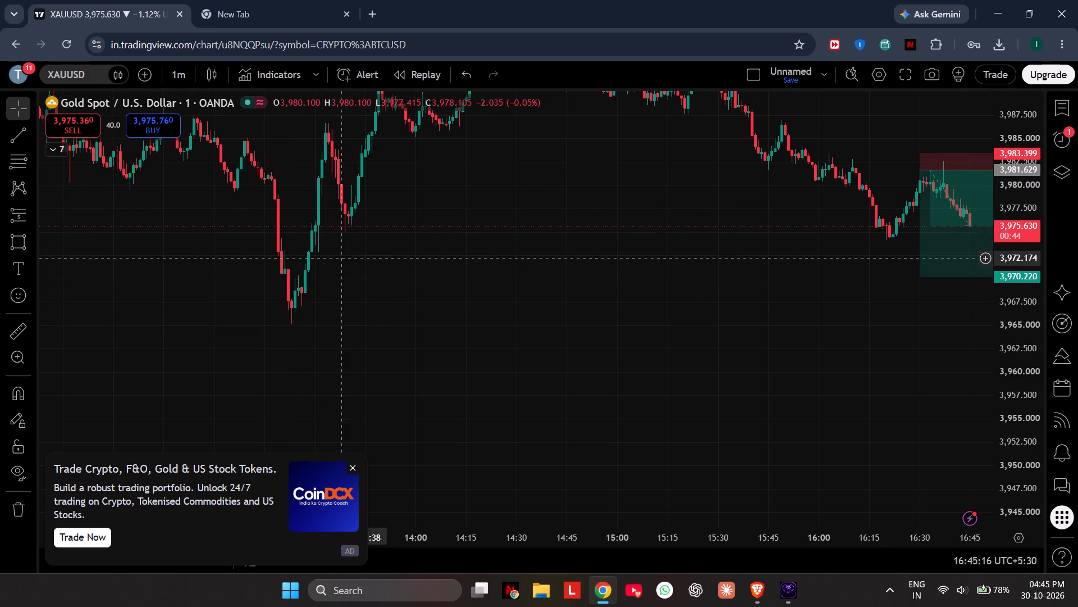
pyautogui.moveTo(372, 306); pyautogui.dragTo(366, 321)
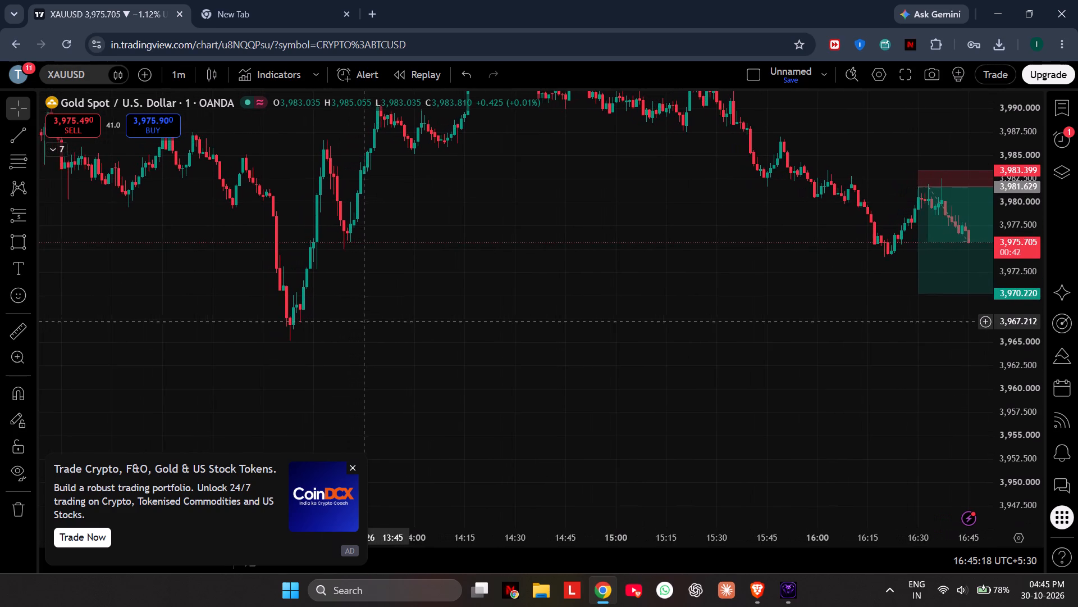
pyautogui.moveTo(366, 321); pyautogui.dragTo(358, 304)
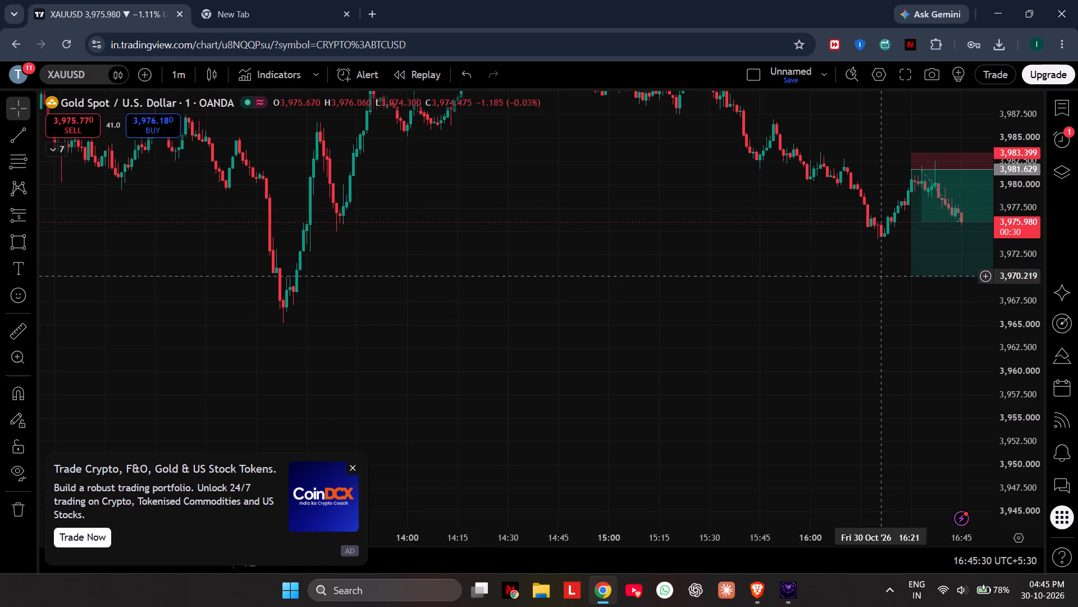
pyautogui.click(983, 278)
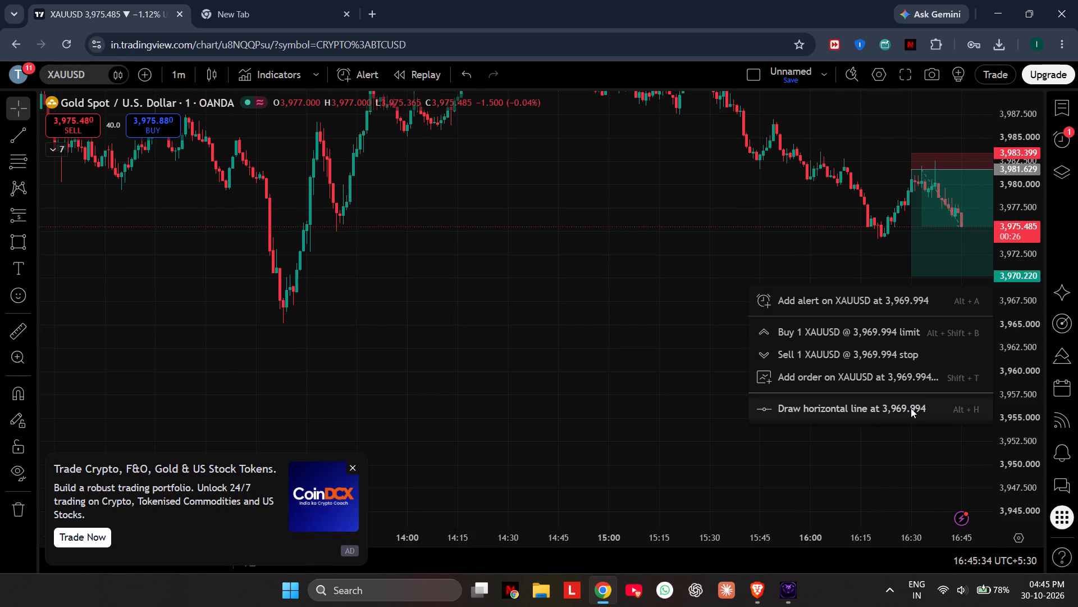
pyautogui.click(911, 408)
pyautogui.click(686, 359)
# Change the XAUUSD chart interval to 1 hour.
pyautogui.scroll(-3, 188, 316)
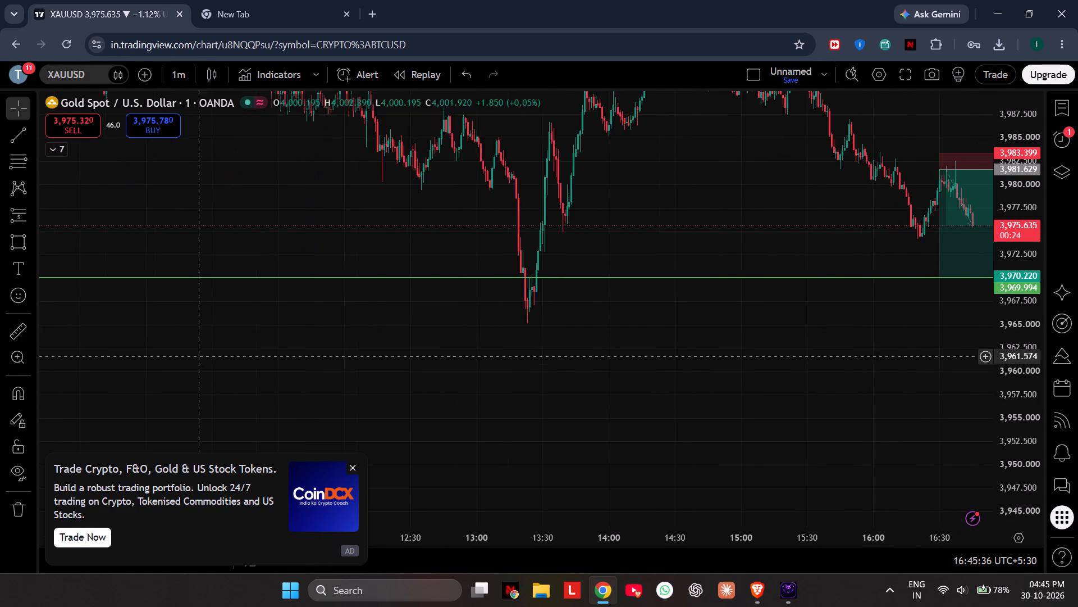
pyautogui.scroll(-7, 204, 364)
pyautogui.click(179, 80)
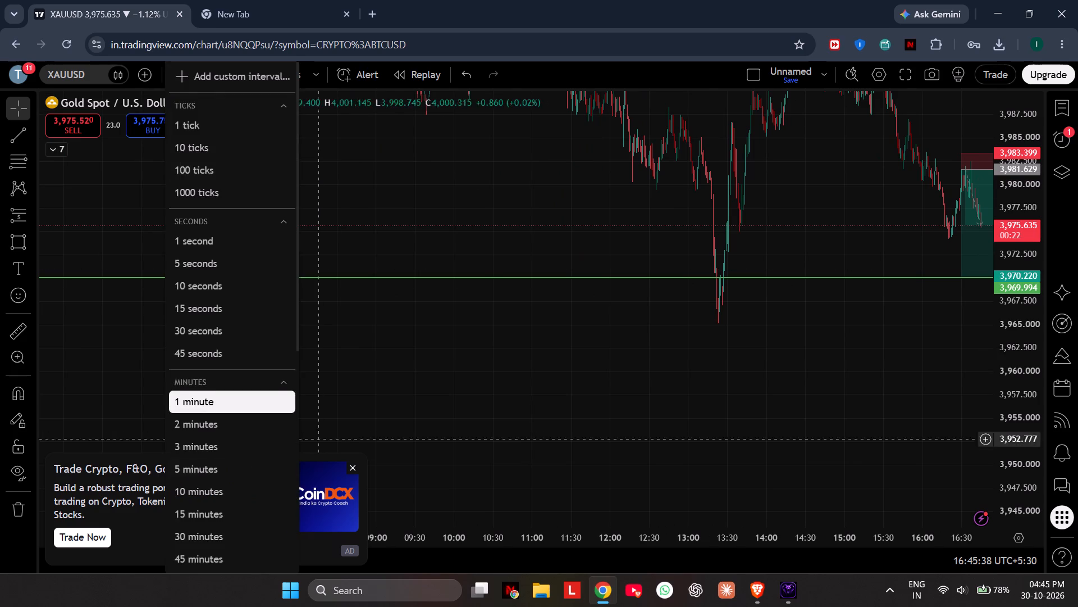
pyautogui.scroll(-2, 275, 463)
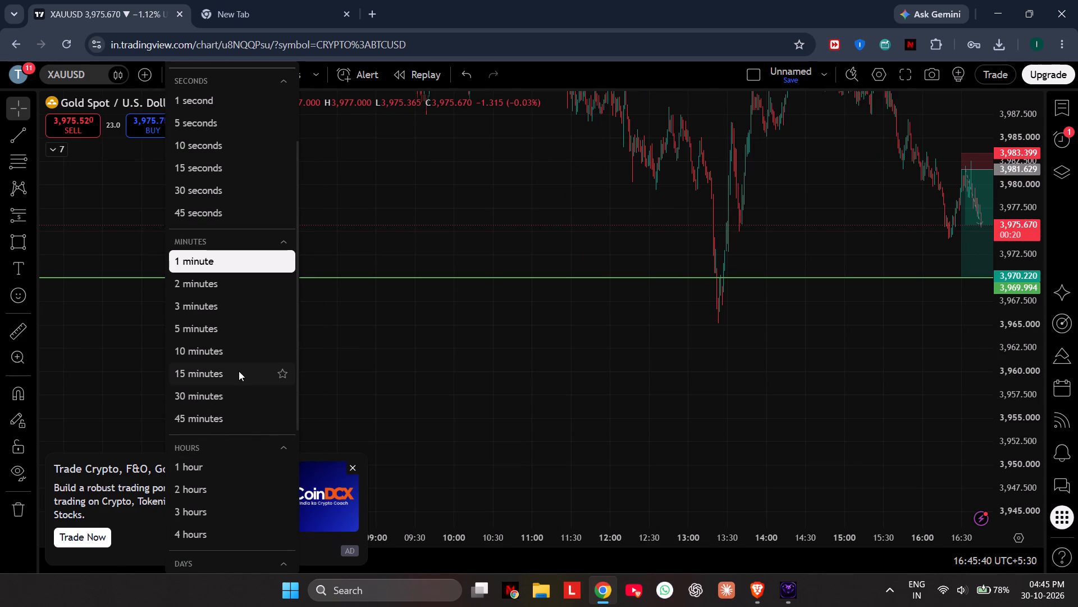
pyautogui.click(242, 476)
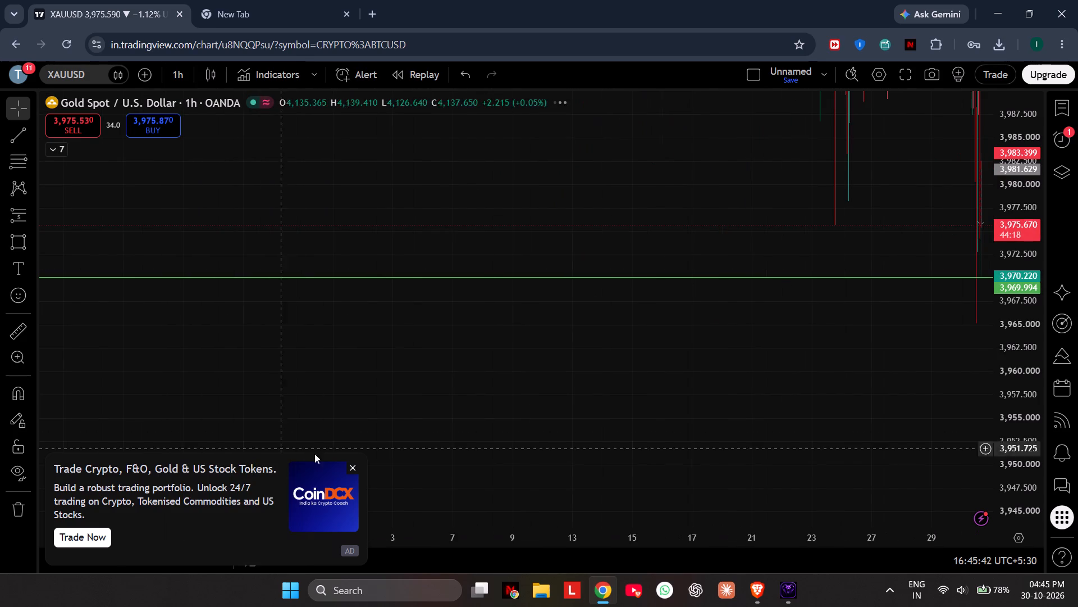
# Examine the recent late-October XAUUSD price action around the marked levels on the 1-hour chart.
pyautogui.moveTo(340, 374); pyautogui.dragTo(682, 368)
pyautogui.moveTo(308, 299); pyautogui.dragTo(627, 372)
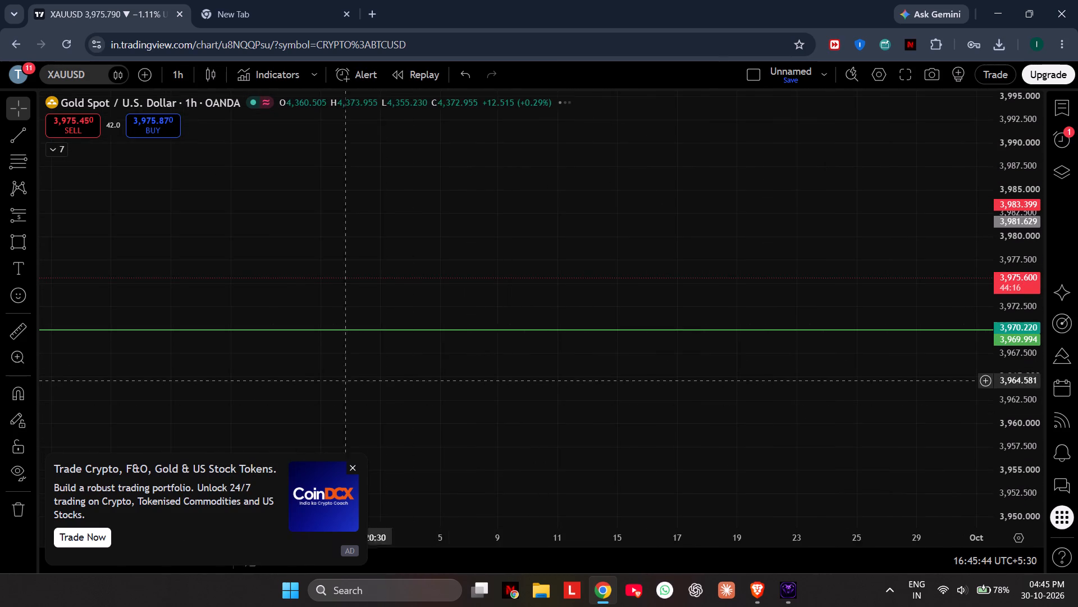
pyautogui.moveTo(307, 387); pyautogui.dragTo(437, 406)
pyautogui.click(575, 492)
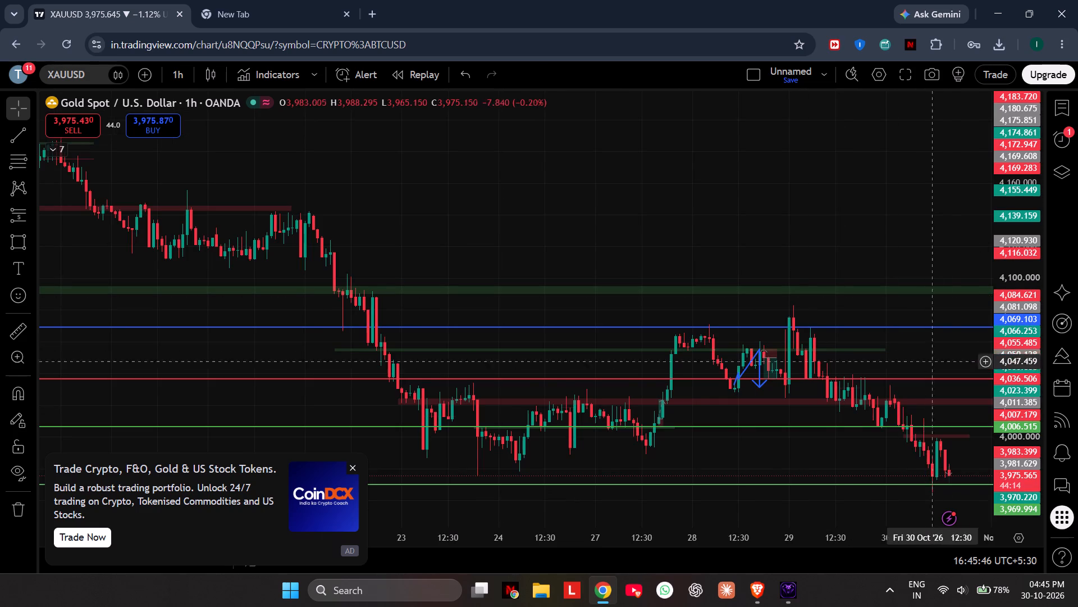
pyautogui.scroll(3, 1002, 464)
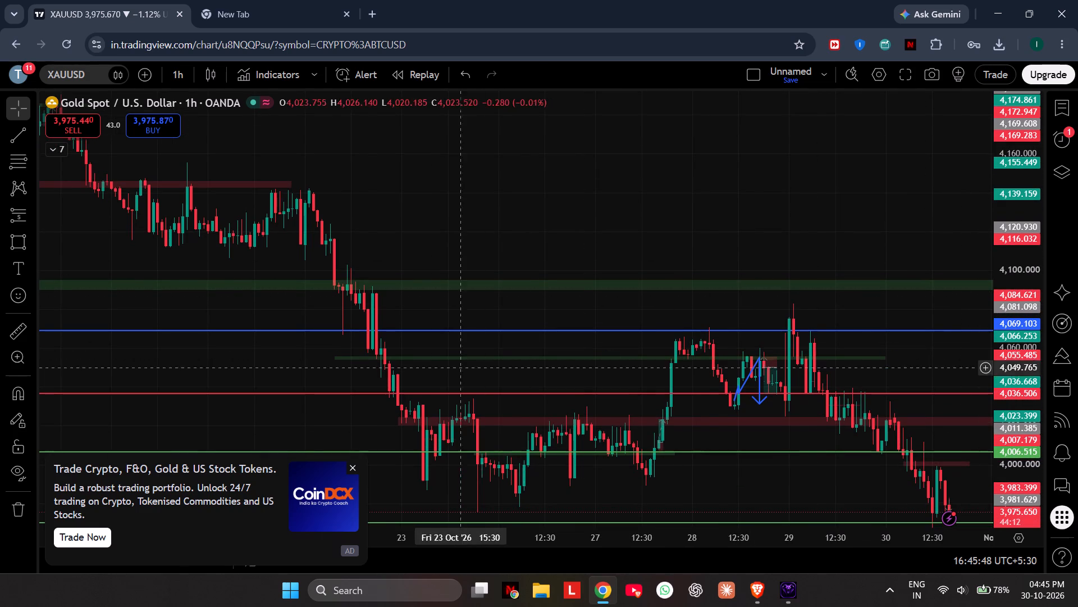
pyautogui.moveTo(295, 412); pyautogui.dragTo(337, 319)
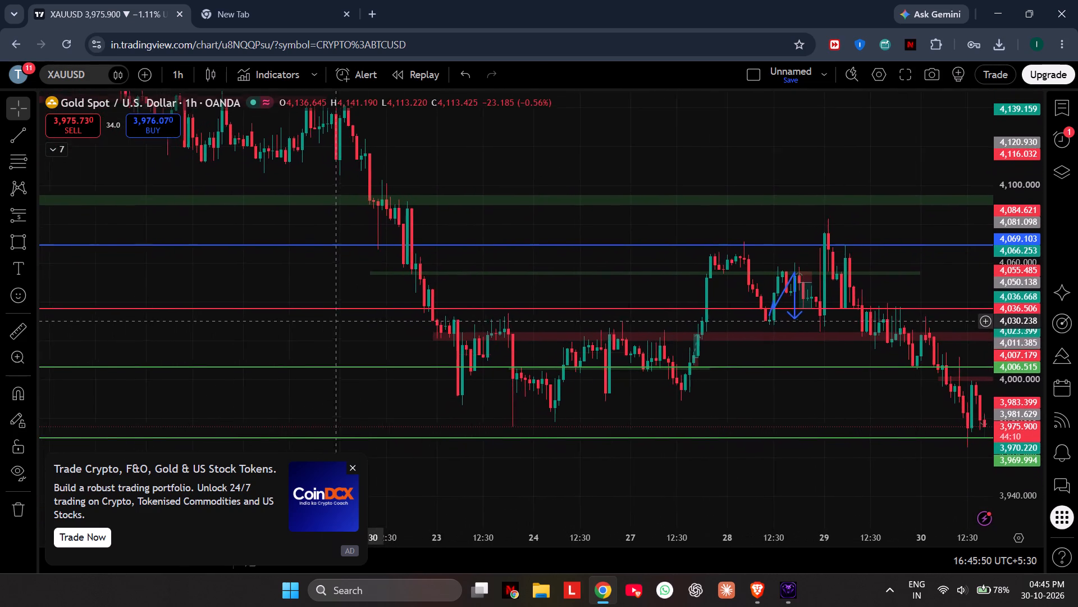
pyautogui.moveTo(337, 319); pyautogui.dragTo(301, 310)
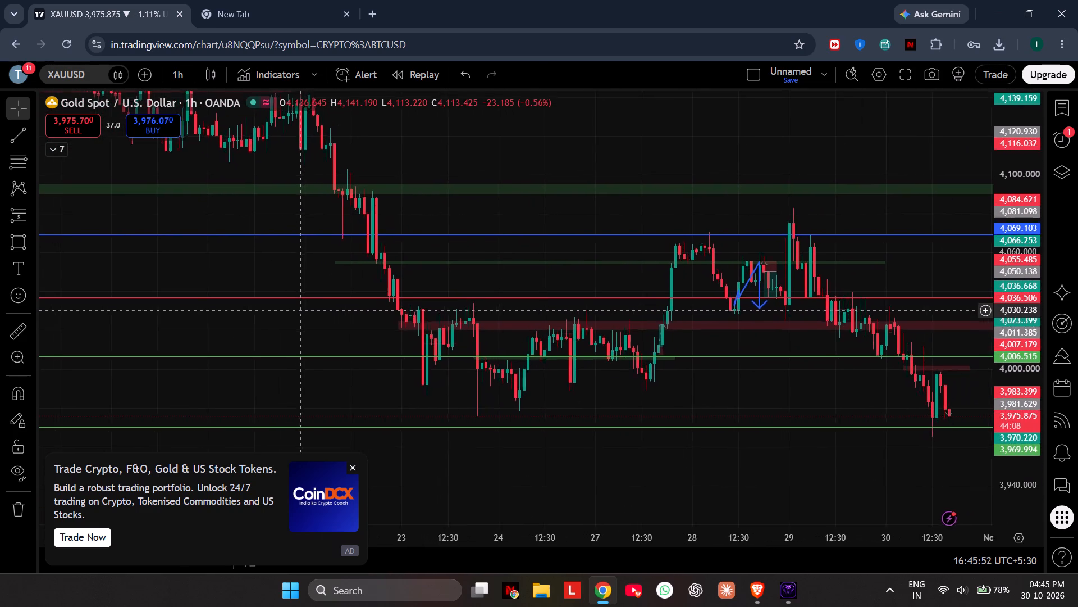
pyautogui.moveTo(301, 310); pyautogui.dragTo(424, 272)
# Look back through XAUUSD 1-hour price history from October to July for earlier price action near the 3,969.994 line.
pyautogui.moveTo(211, 420); pyautogui.dragTo(685, 330)
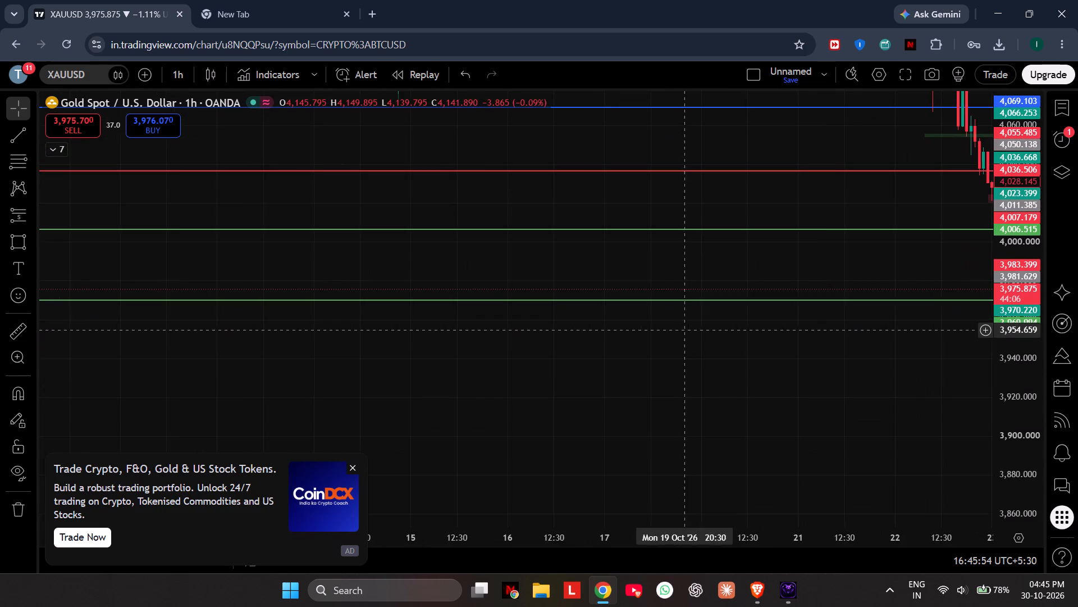
pyautogui.moveTo(162, 388); pyautogui.dragTo(646, 445)
pyautogui.moveTo(168, 414); pyautogui.dragTo(696, 402)
pyautogui.moveTo(213, 397); pyautogui.dragTo(267, 404)
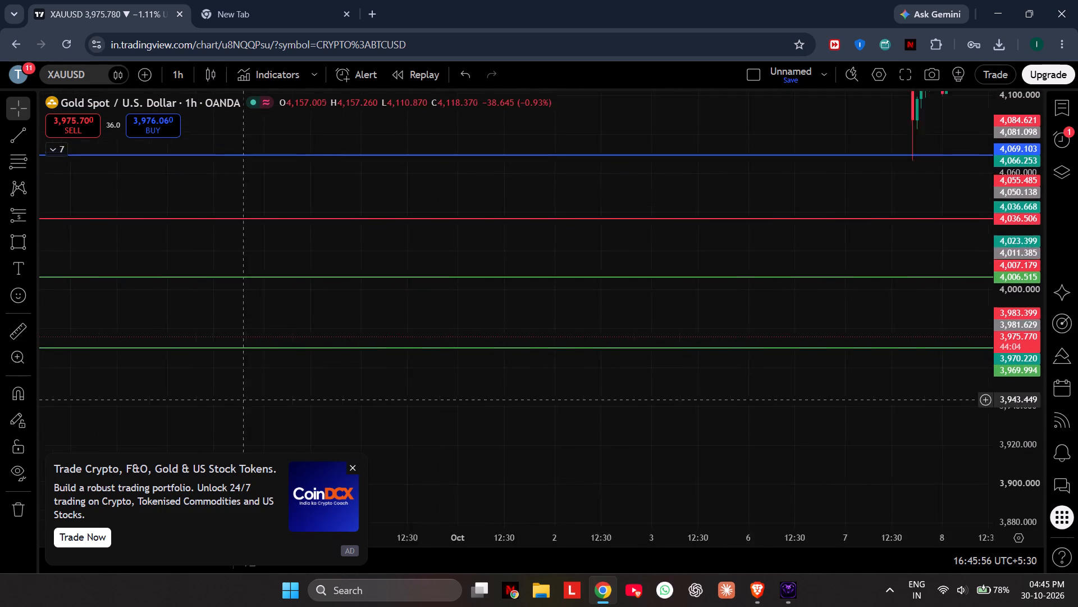
pyautogui.moveTo(267, 404); pyautogui.dragTo(660, 354)
pyautogui.moveTo(223, 358); pyautogui.dragTo(718, 375)
pyautogui.moveTo(290, 385); pyautogui.dragTo(865, 365)
pyautogui.moveTo(408, 370); pyautogui.dragTo(862, 373)
pyautogui.moveTo(337, 423); pyautogui.dragTo(798, 406)
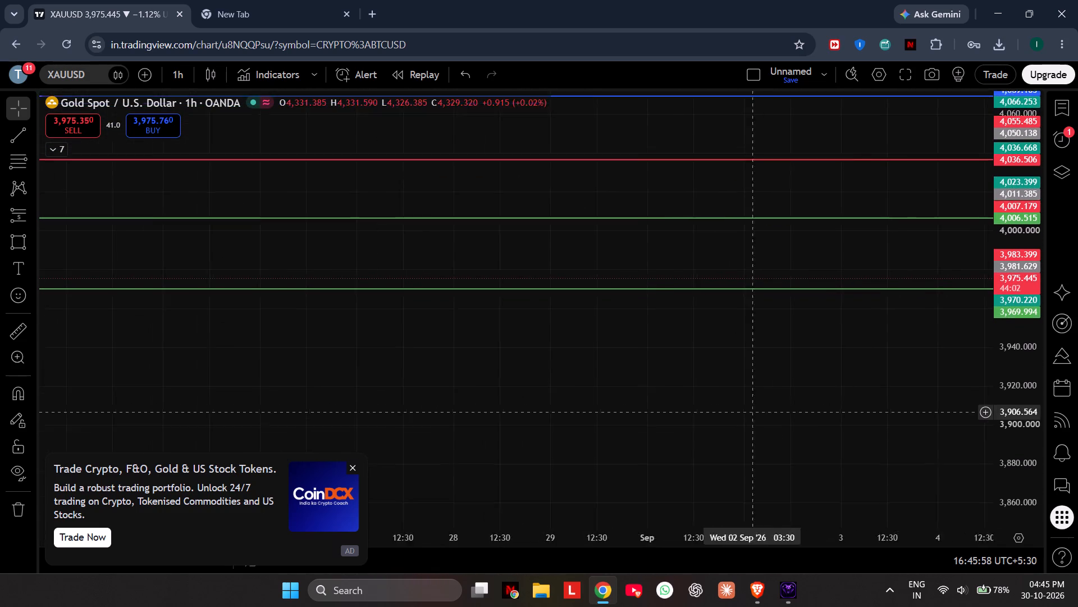
pyautogui.moveTo(798, 406); pyautogui.dragTo(801, 406)
pyautogui.moveTo(360, 409); pyautogui.dragTo(698, 413)
pyautogui.moveTo(365, 384); pyautogui.dragTo(932, 407)
pyautogui.moveTo(530, 397); pyautogui.dragTo(865, 420)
pyautogui.moveTo(314, 427); pyautogui.dragTo(831, 422)
pyautogui.moveTo(367, 413); pyautogui.dragTo(701, 424)
pyautogui.moveTo(503, 437); pyautogui.dragTo(900, 440)
pyautogui.moveTo(602, 504); pyautogui.dragTo(1077, 508)
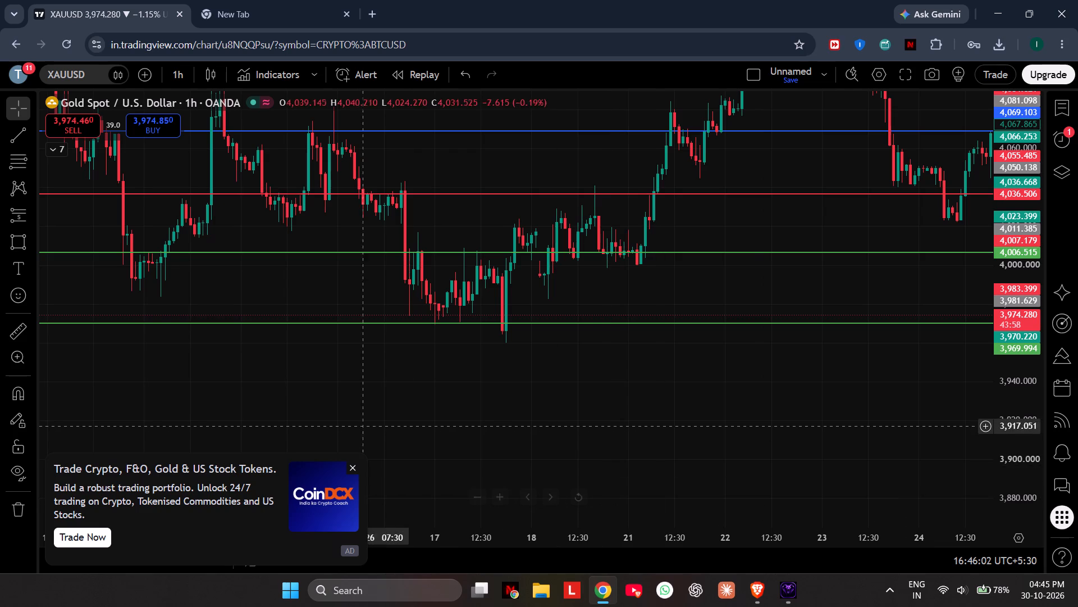
# Examine how XAUUSD traded around the 3,969.994 line in mid-July and early July, and look further back into June.
pyautogui.moveTo(348, 407); pyautogui.dragTo(472, 380)
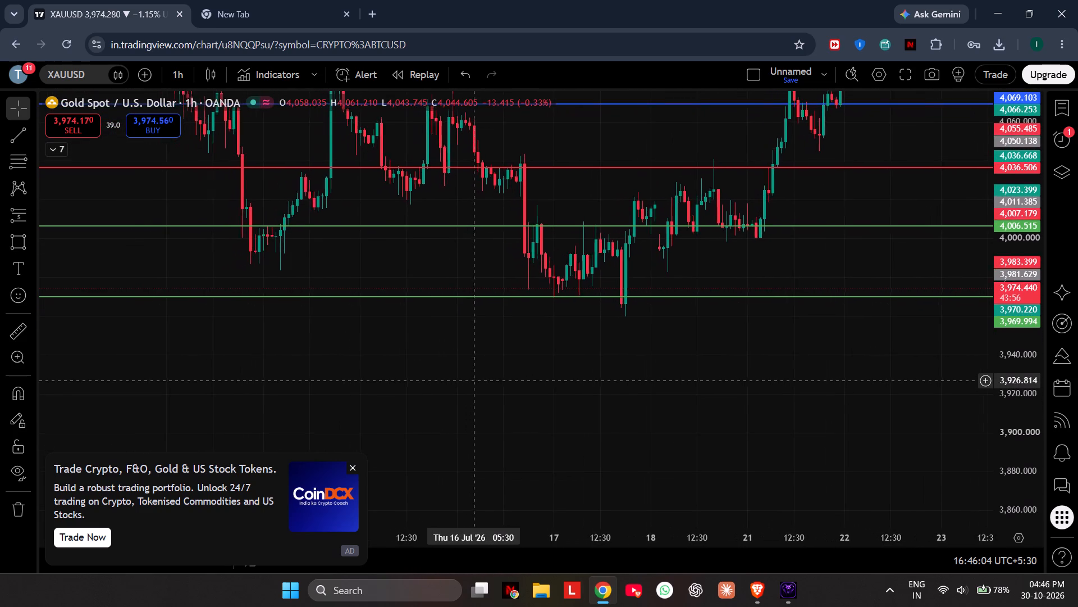
pyautogui.moveTo(472, 380); pyautogui.dragTo(483, 377)
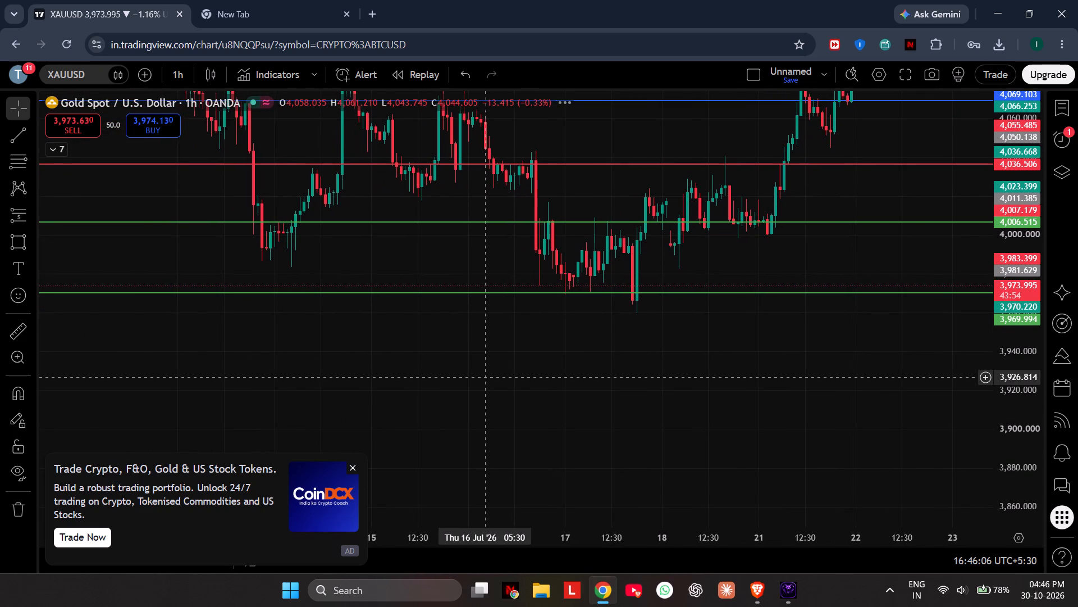
pyautogui.moveTo(389, 368); pyautogui.dragTo(427, 369)
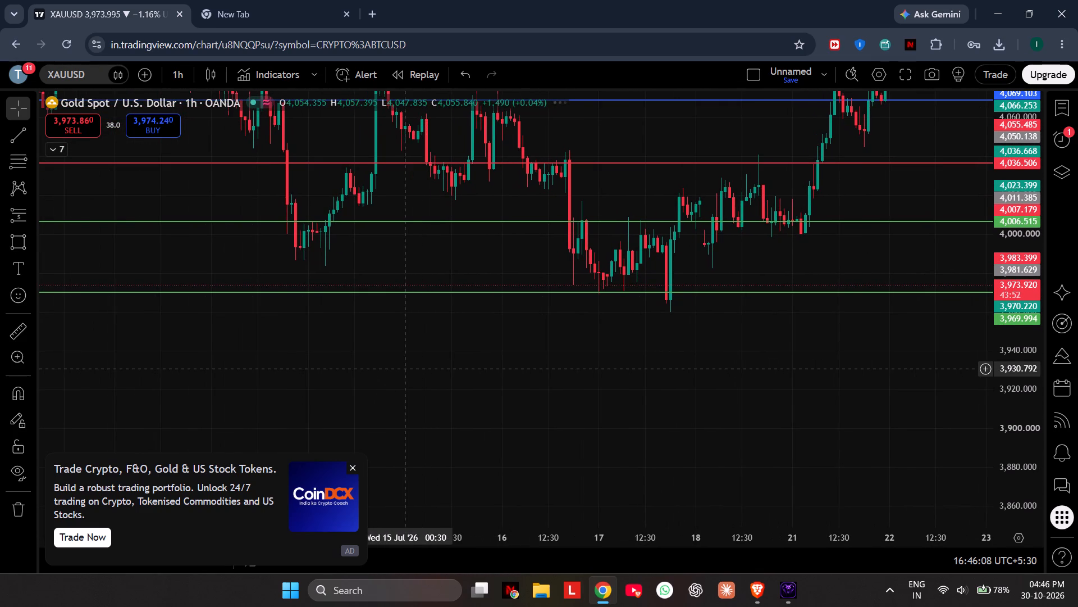
pyautogui.moveTo(383, 368); pyautogui.dragTo(437, 368)
pyautogui.moveTo(168, 383); pyautogui.dragTo(423, 387)
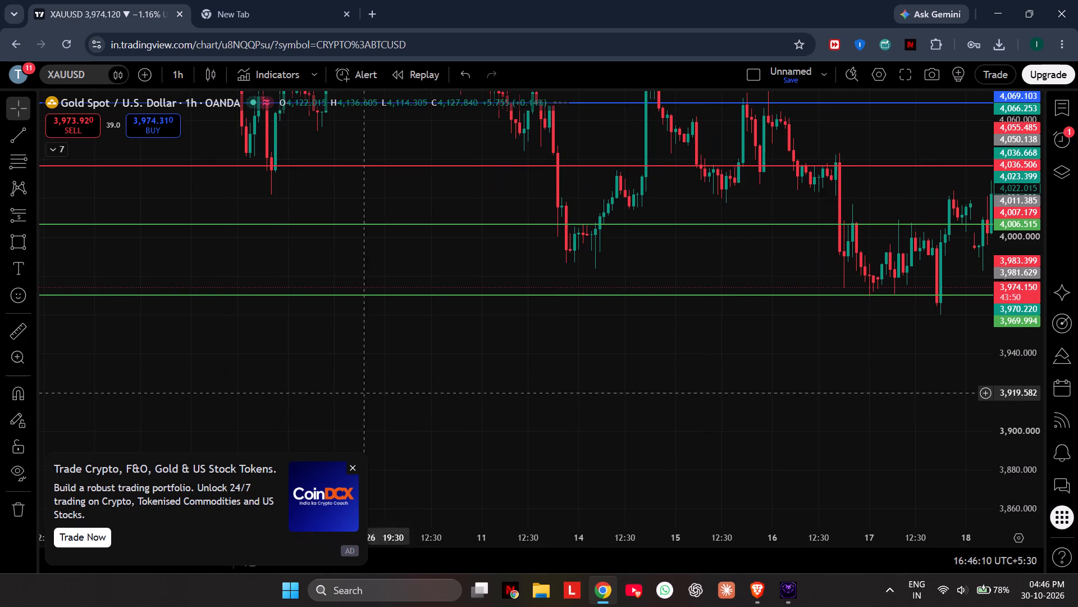
pyautogui.moveTo(240, 374); pyautogui.dragTo(524, 384)
pyautogui.moveTo(281, 379); pyautogui.dragTo(661, 377)
pyautogui.moveTo(395, 386); pyautogui.dragTo(423, 389)
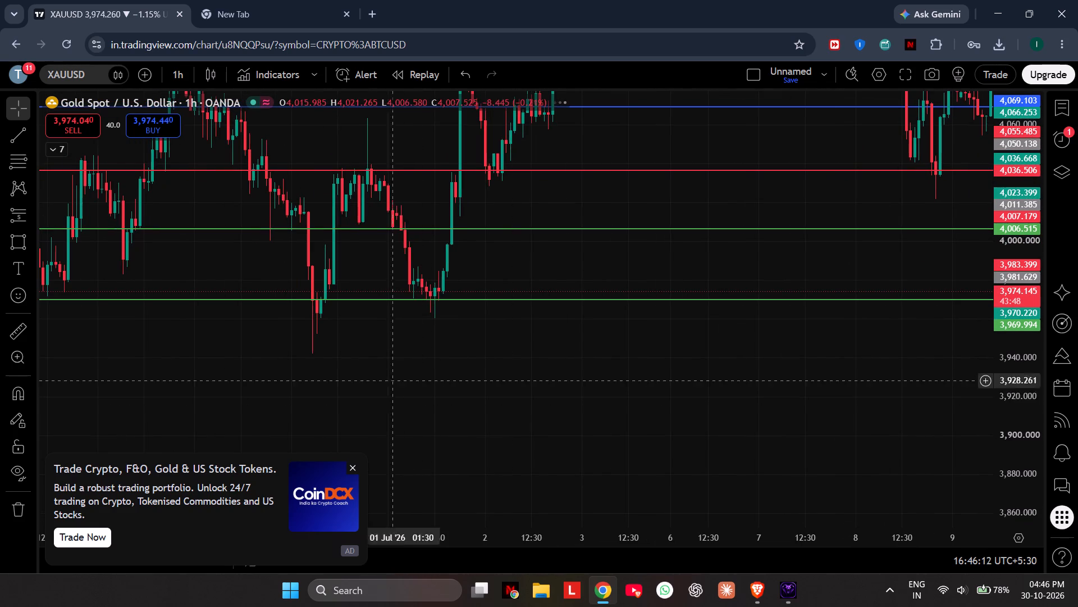
pyautogui.moveTo(666, 372); pyautogui.dragTo(486, 348)
pyautogui.moveTo(358, 388); pyautogui.dragTo(458, 412)
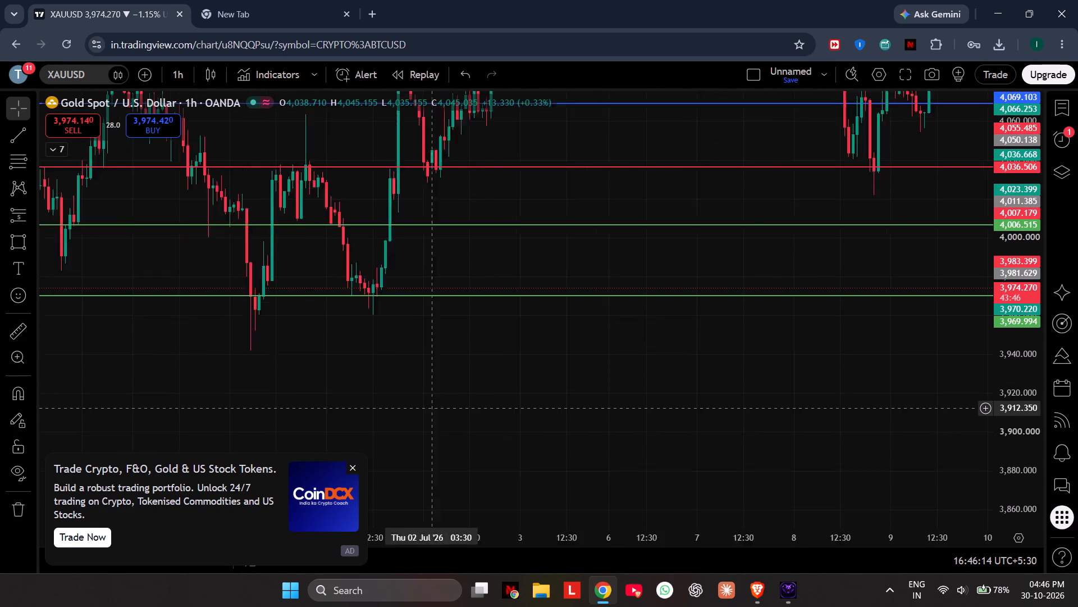
pyautogui.moveTo(458, 412); pyautogui.dragTo(490, 404)
pyautogui.moveTo(490, 404); pyautogui.dragTo(501, 436)
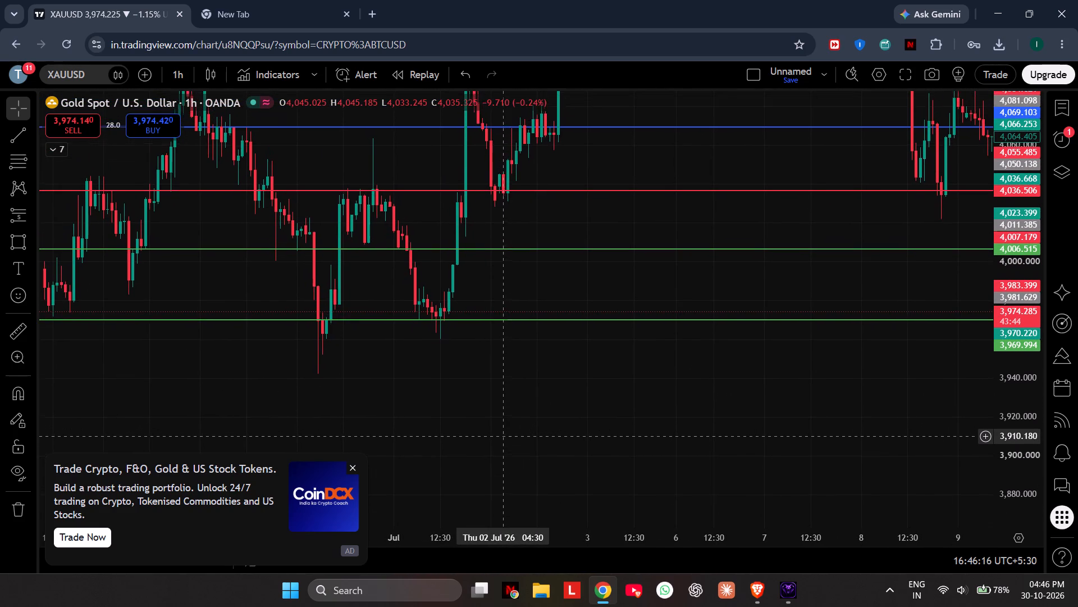
pyautogui.moveTo(501, 436); pyautogui.dragTo(589, 443)
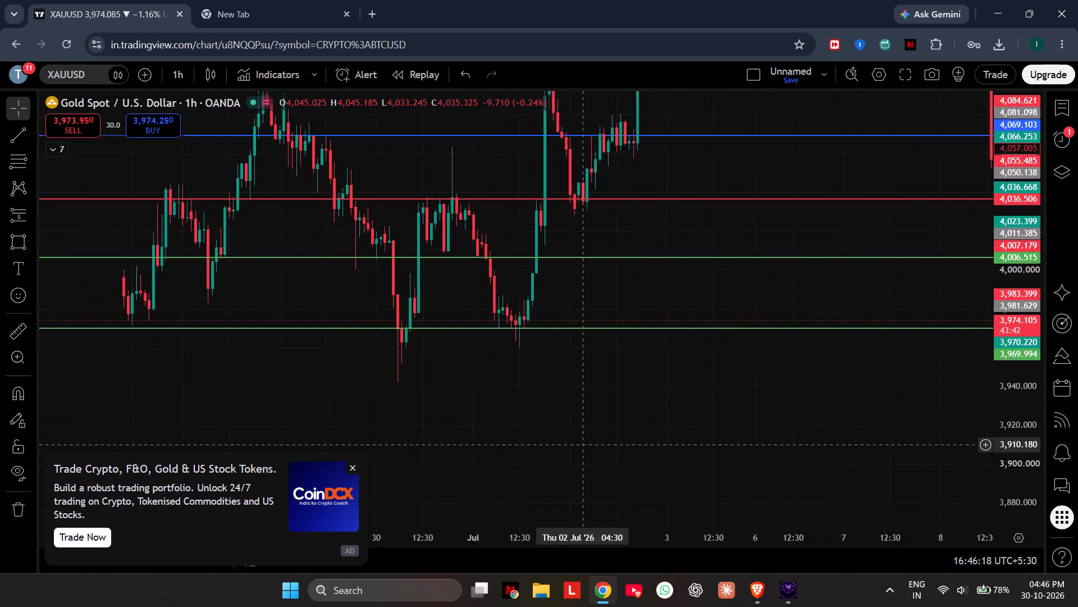
pyautogui.moveTo(589, 443); pyautogui.dragTo(1004, 436)
pyautogui.moveTo(393, 404); pyautogui.dragTo(751, 461)
pyautogui.moveTo(408, 420); pyautogui.dragTo(669, 451)
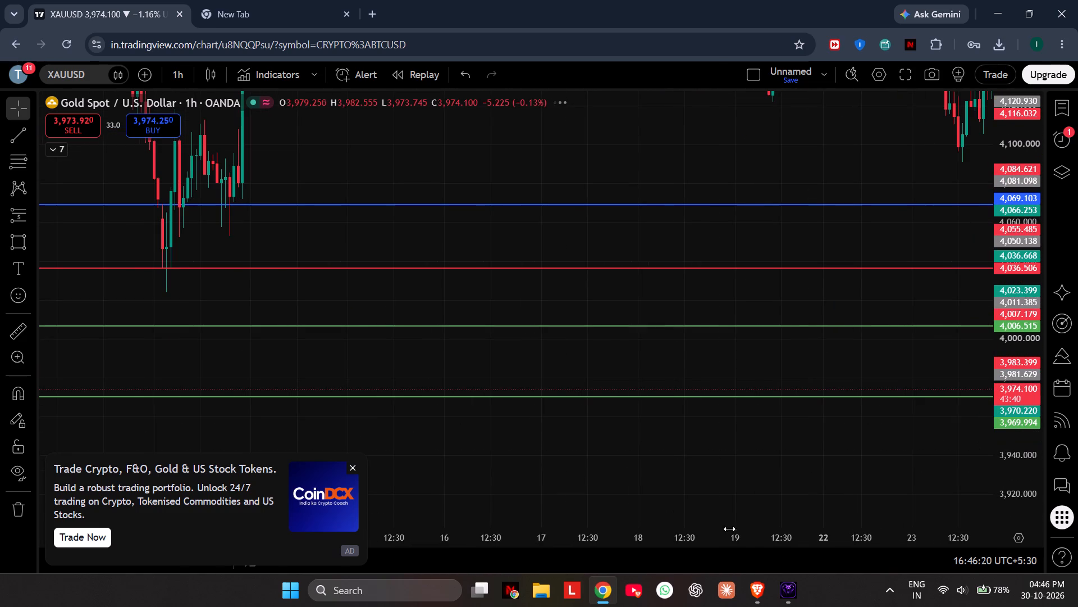
# Switch to CobraTerminal and close the 0.02-lot XAUUSD sell position.
pyautogui.click(786, 600)
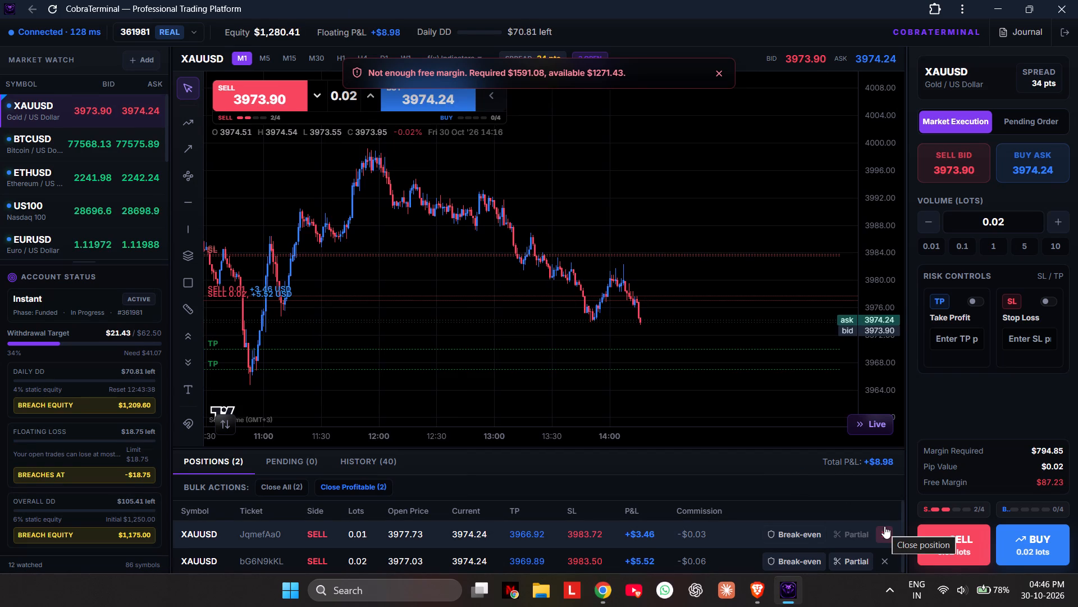
pyautogui.click(881, 561)
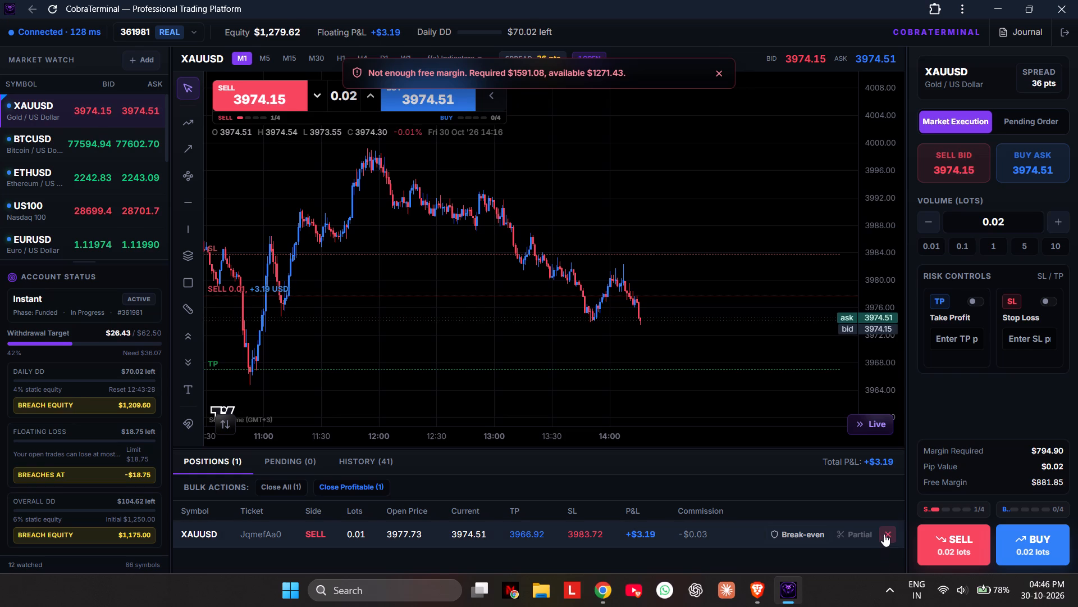
# Close the remaining 0.01-lot XAUUSD sell position and dismiss the free-margin notification.
pyautogui.click(728, 255)
pyautogui.click(611, 172)
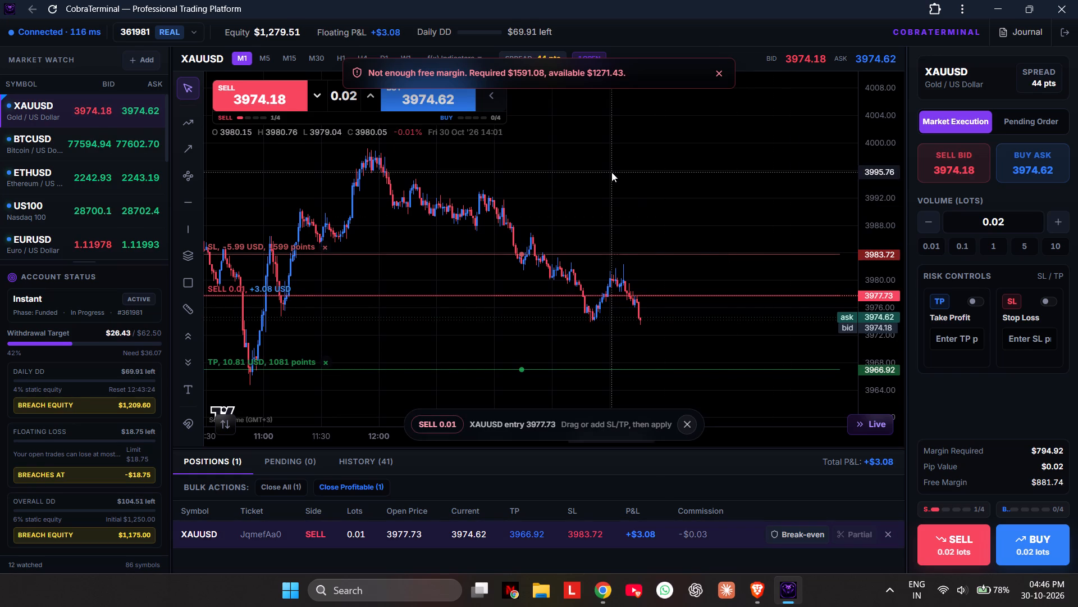
pyautogui.click(895, 535)
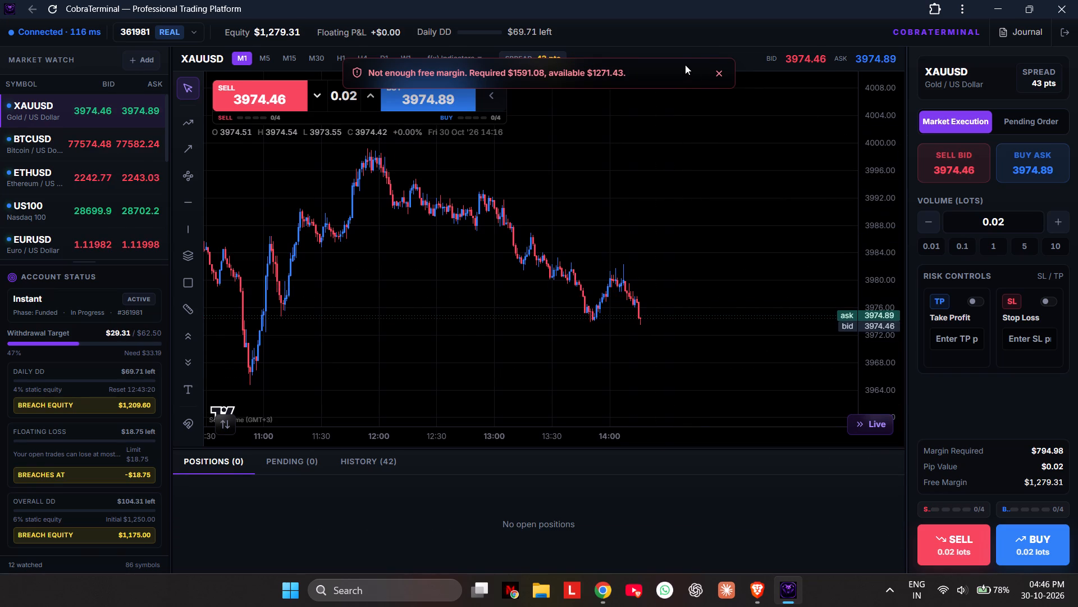
pyautogui.click(714, 68)
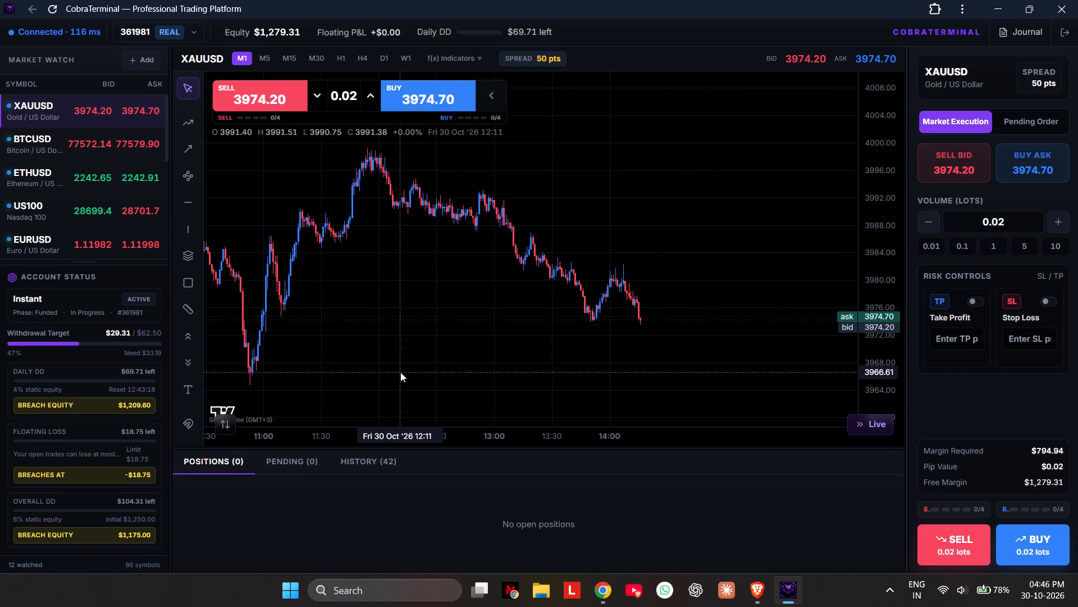
# View the XAUUSD chart on the M5 and M15 timeframes, and return it to M1.
pyautogui.click(268, 52)
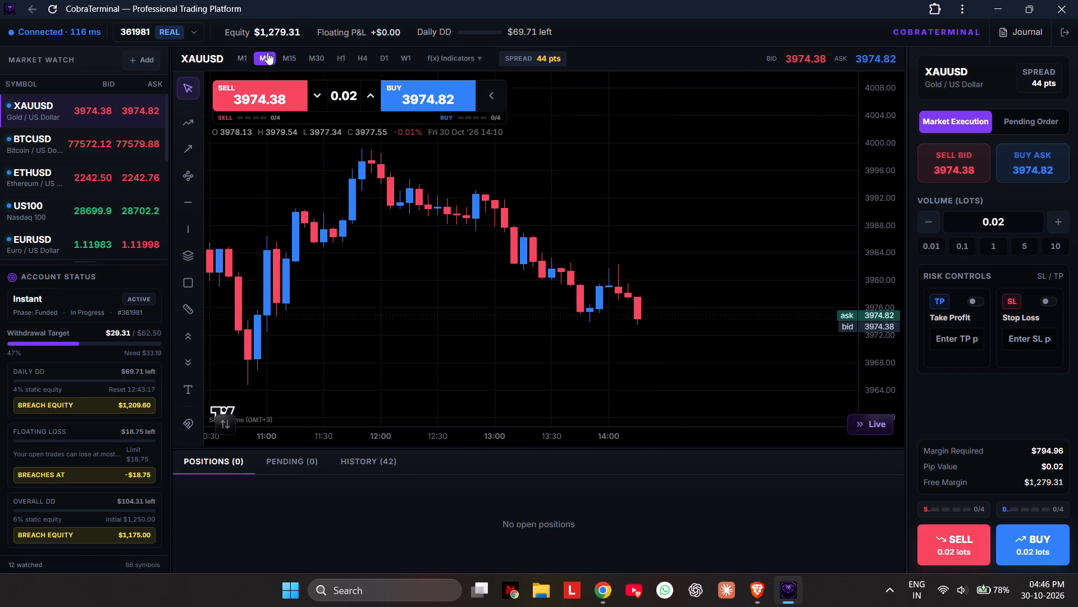
pyautogui.click(288, 52)
pyautogui.click(239, 52)
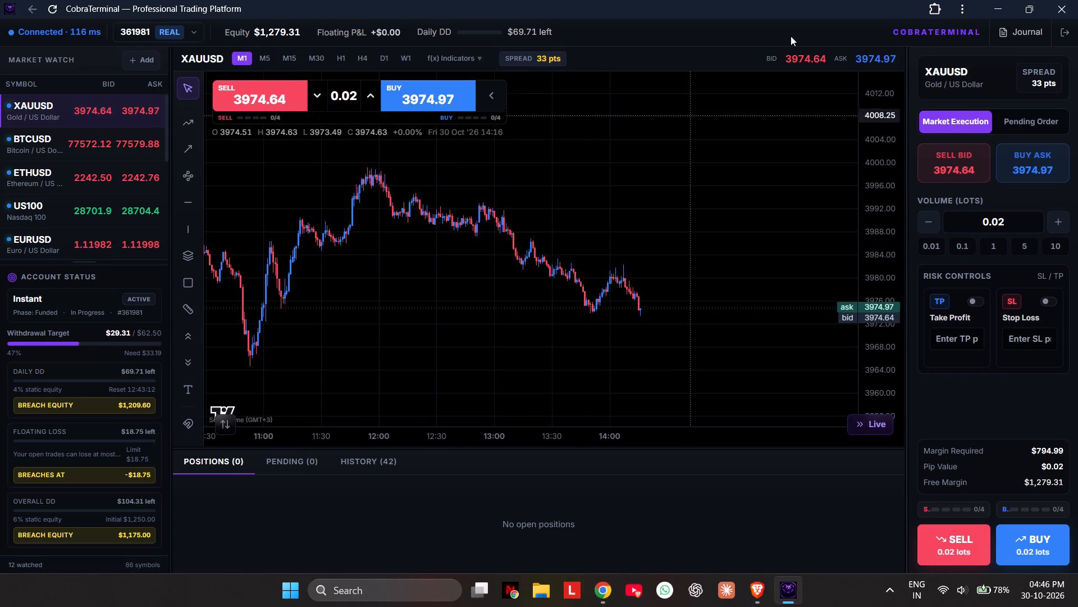
# Switch back to TradingView and delete the green horizontal line at 3,969.994 from the XAUUSD chart.
pyautogui.click(991, 0)
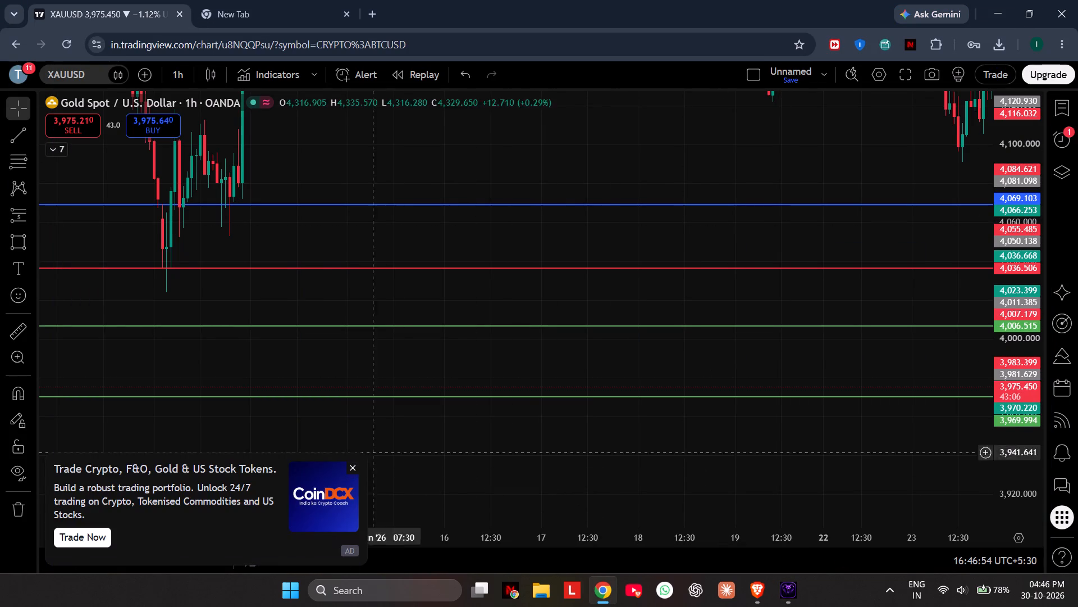
pyautogui.click(468, 398)
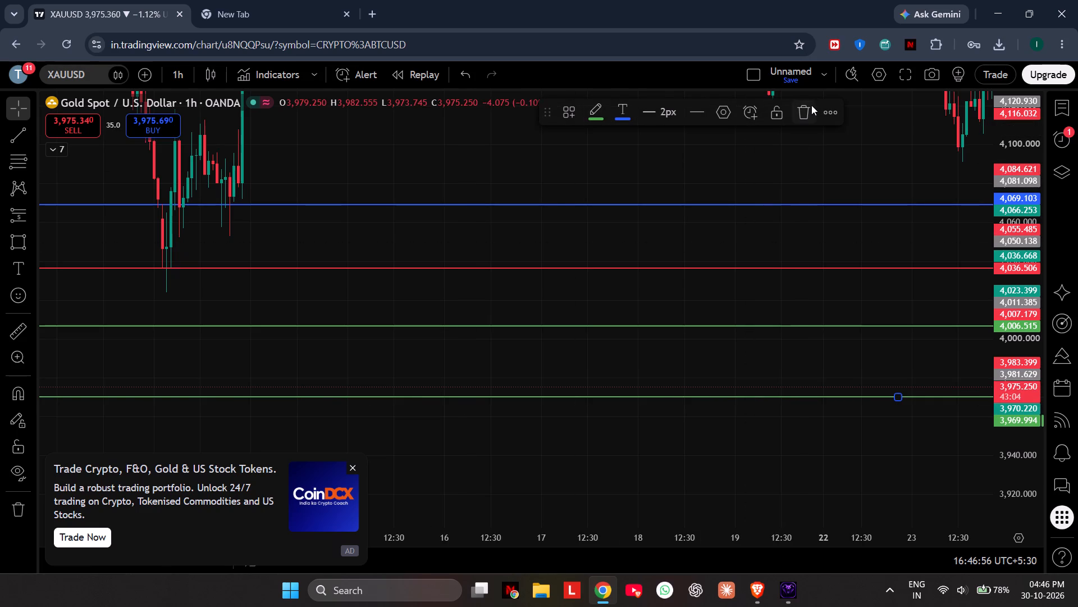
pyautogui.click(811, 105)
# Change the XAUUSD chart interval to 5 minutes, reset the chart view, and close the advertisement.
pyautogui.click(576, 492)
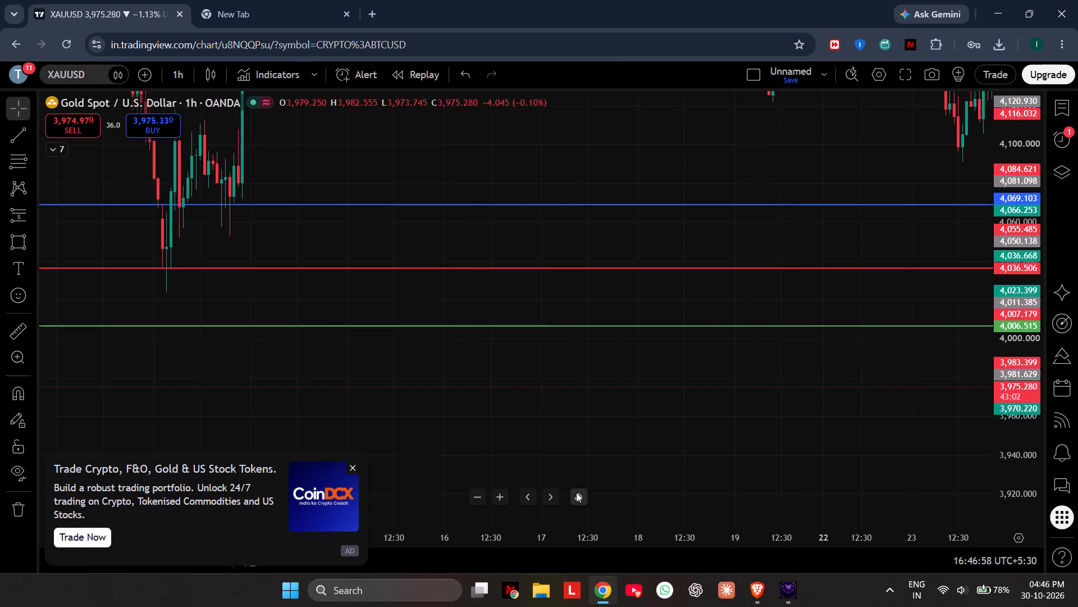
pyautogui.scroll(3, 1012, 508)
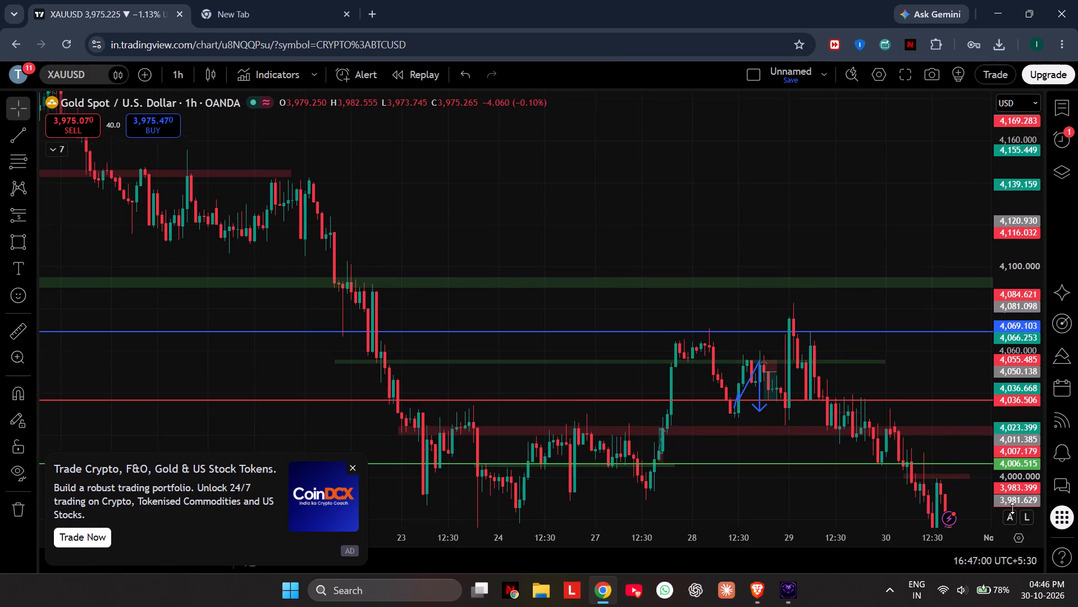
pyautogui.click(172, 72)
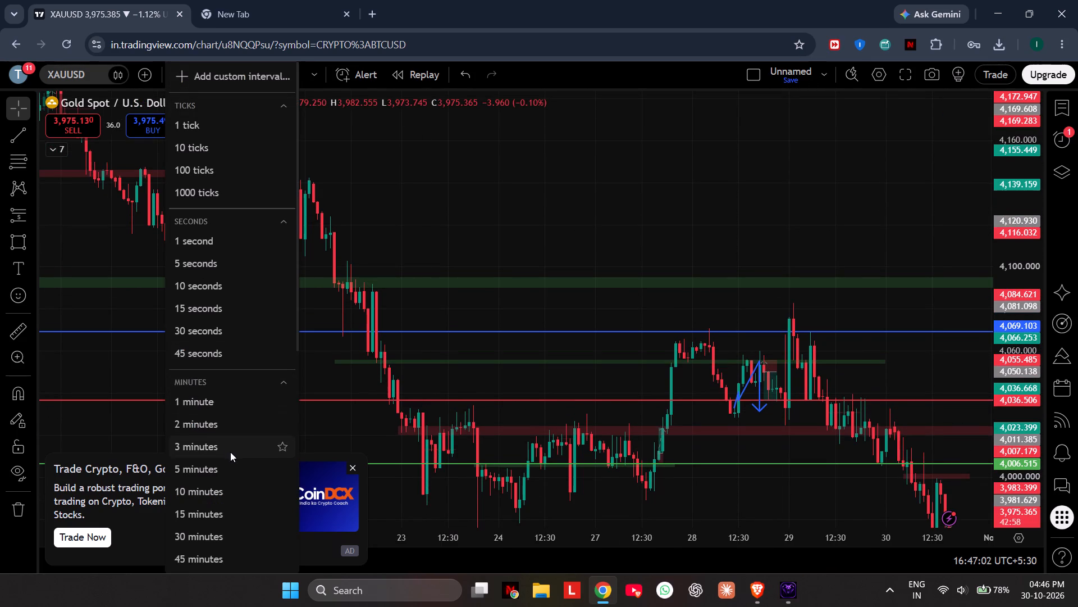
pyautogui.click(248, 465)
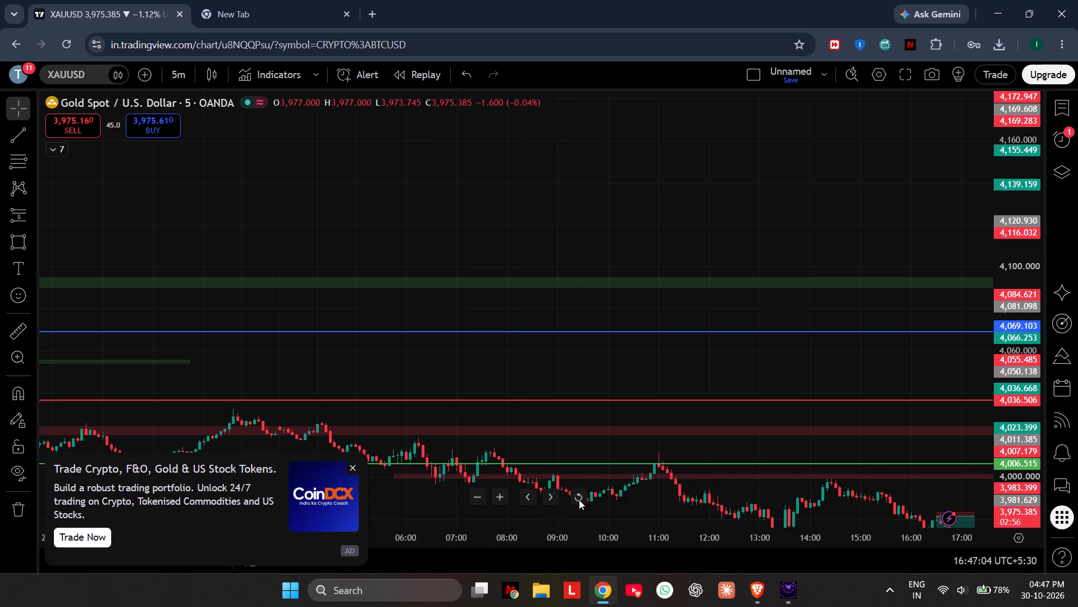
pyautogui.click(577, 490)
pyautogui.click(351, 468)
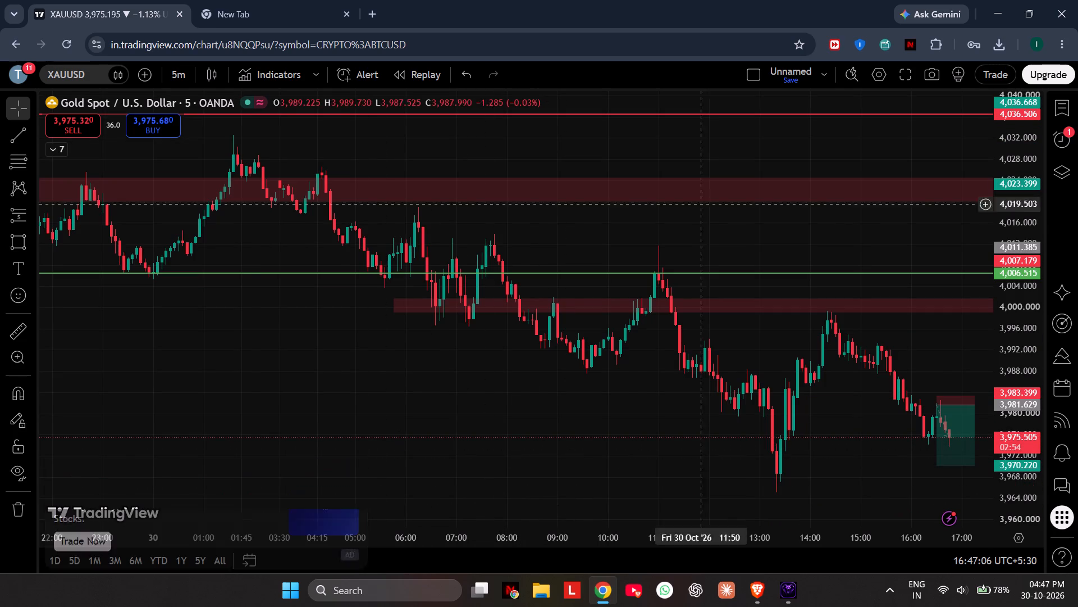
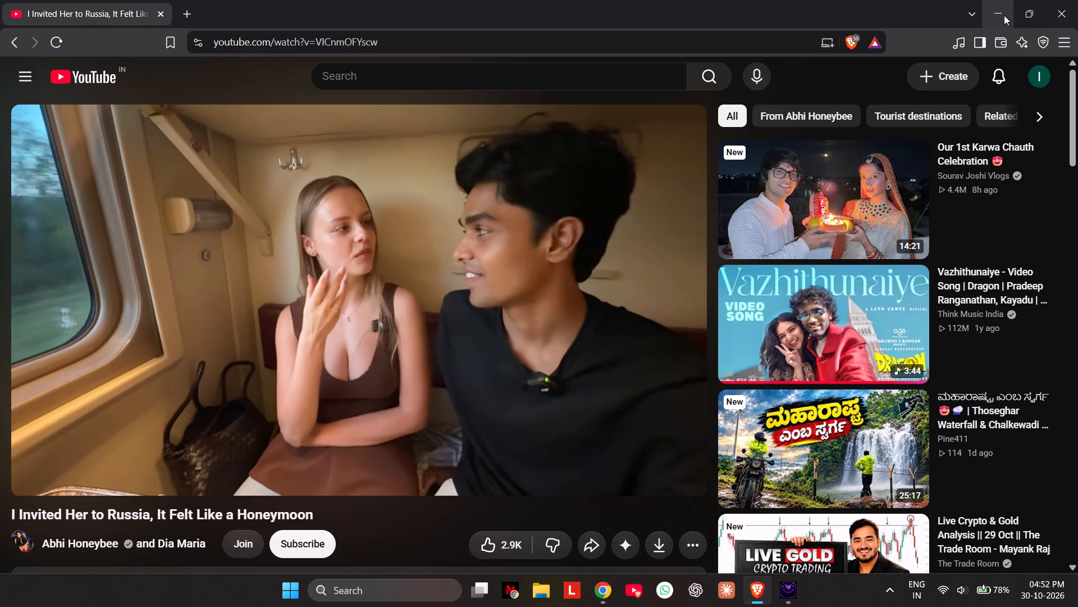
# Return to TradingView, set the XAUUSD chart interval to 1 minute, and inspect price action around the short position's target.
pyautogui.click(1004, 15)
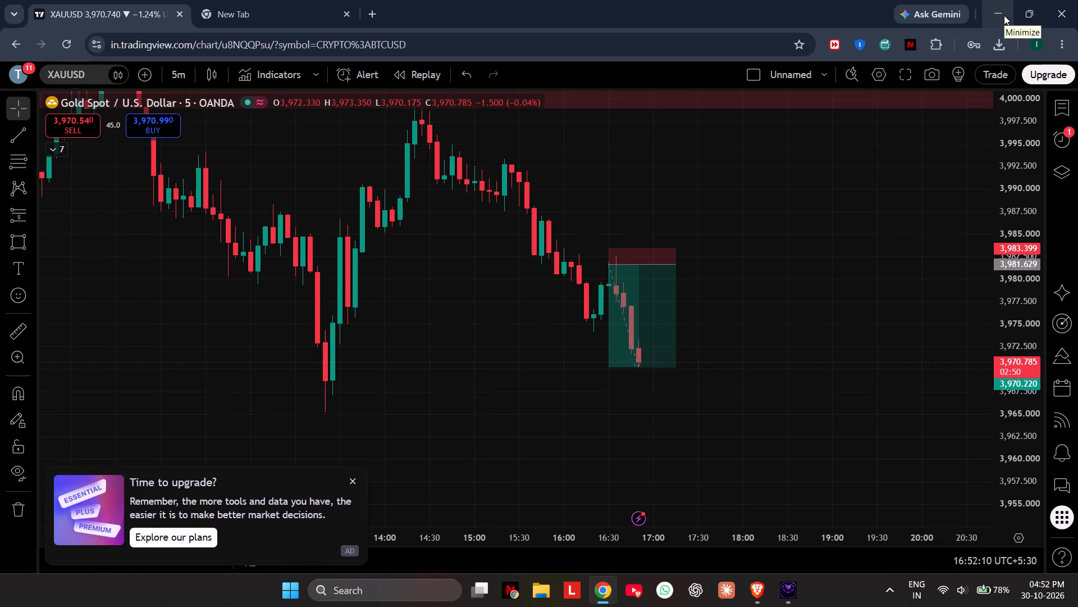
pyautogui.click(176, 79)
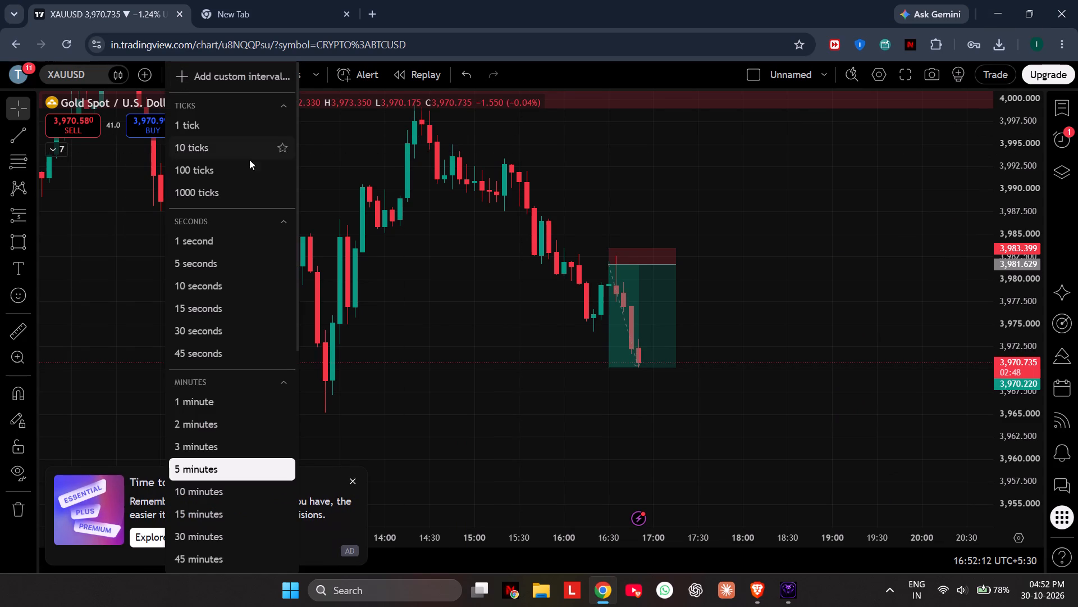
pyautogui.click(238, 396)
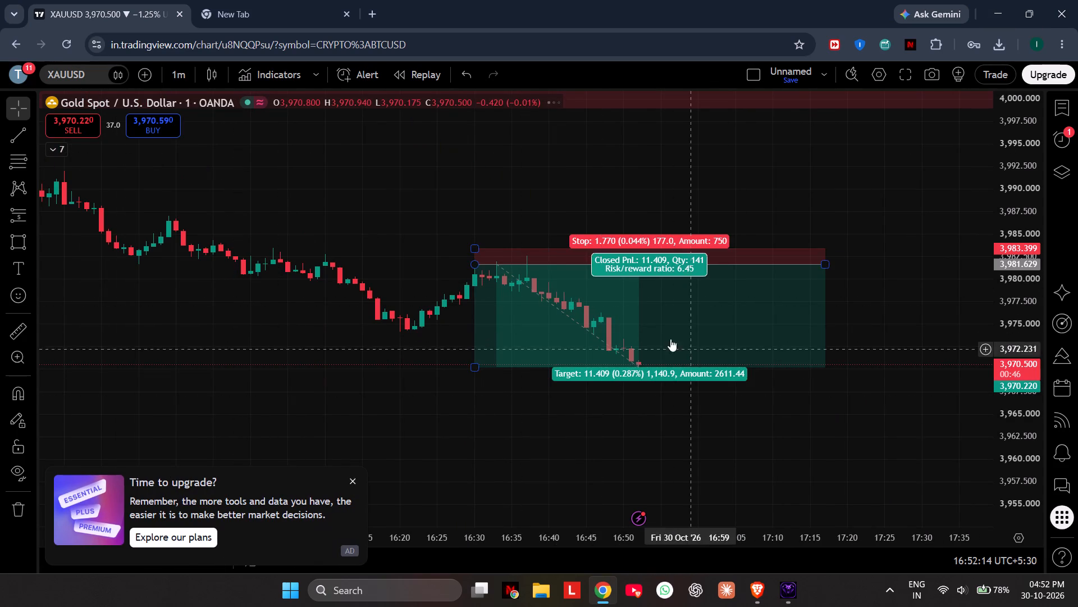
pyautogui.scroll(9, 1010, 436)
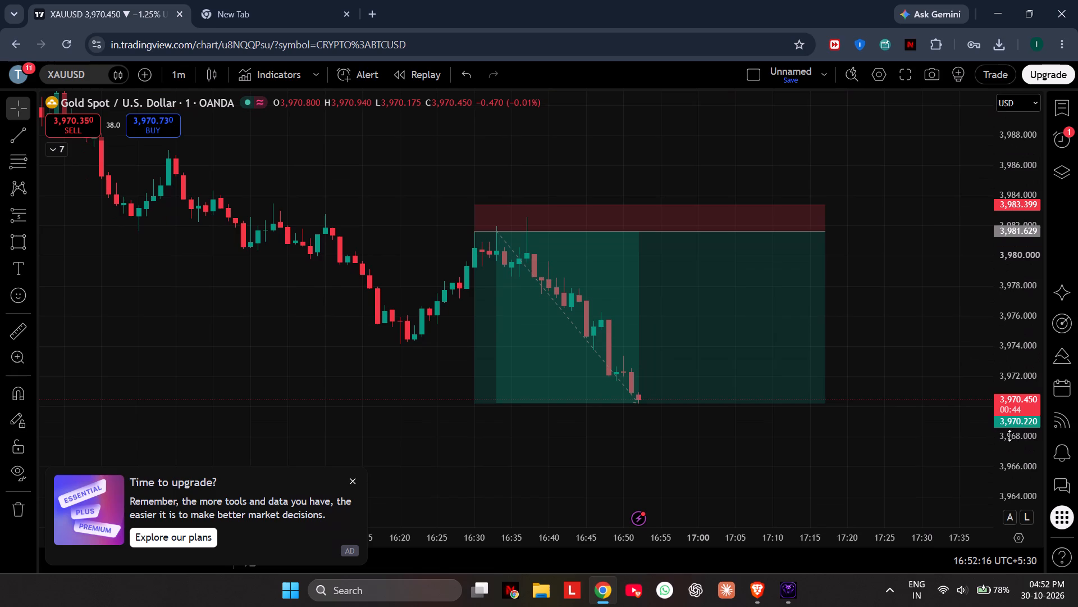
pyautogui.scroll(5, 1031, 442)
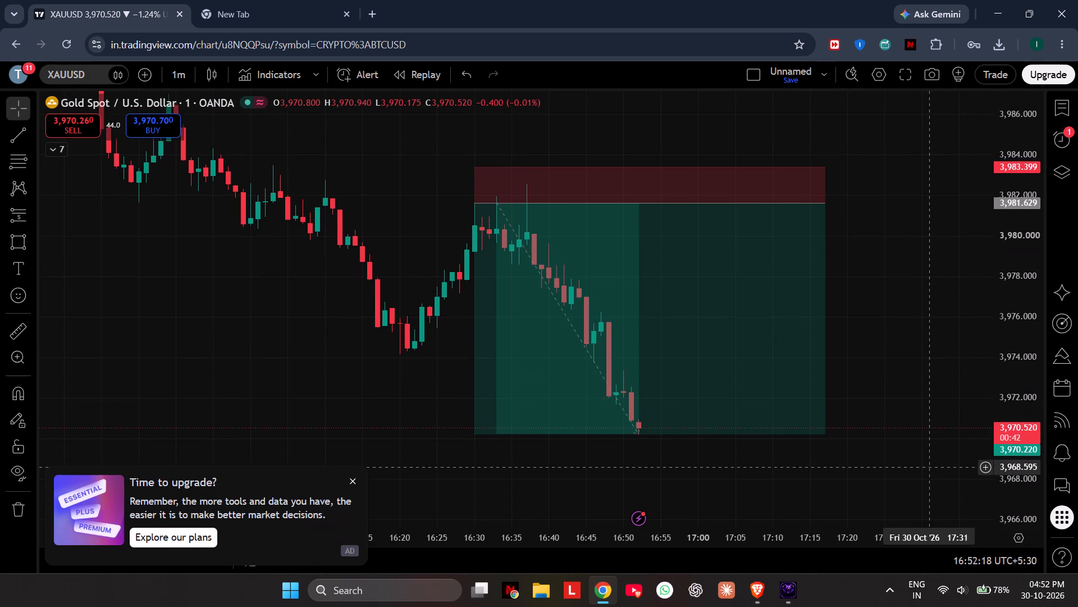
pyautogui.moveTo(912, 461); pyautogui.dragTo(896, 379)
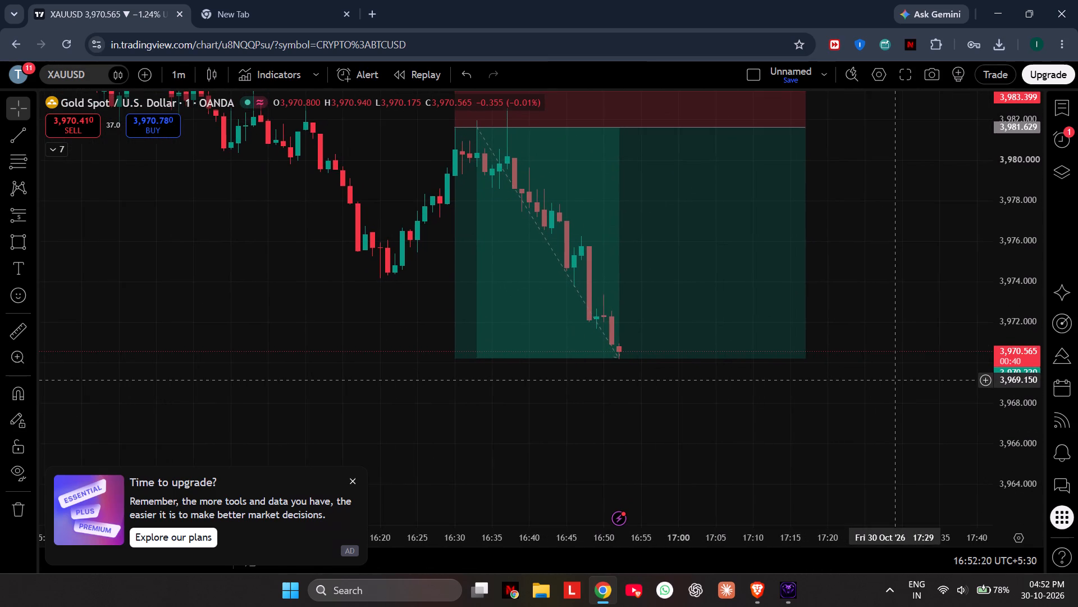
pyautogui.moveTo(896, 379); pyautogui.dragTo(894, 377)
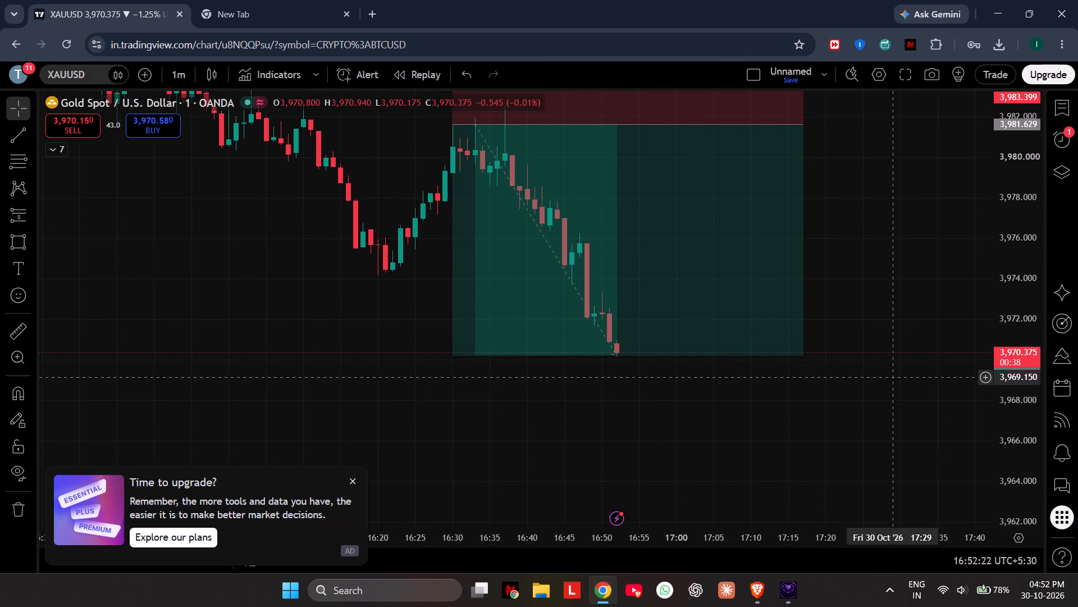
pyautogui.moveTo(863, 387); pyautogui.dragTo(832, 392)
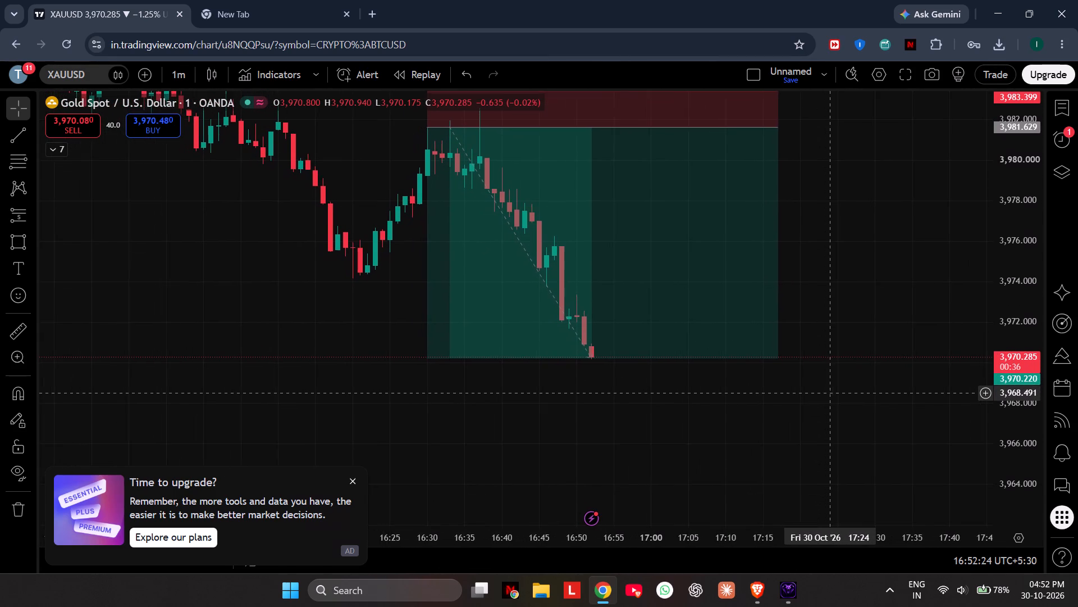
pyautogui.moveTo(832, 392); pyautogui.dragTo(835, 392)
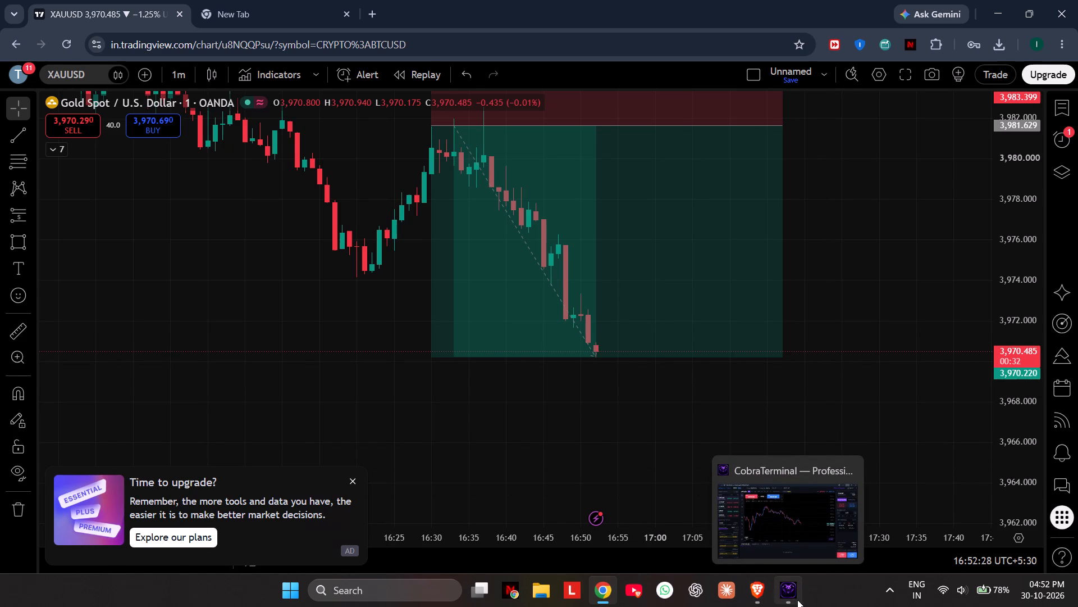
# Switch to CobraTerminal and examine the recent price action on the XAUUSD M1 chart.
pyautogui.click(785, 590)
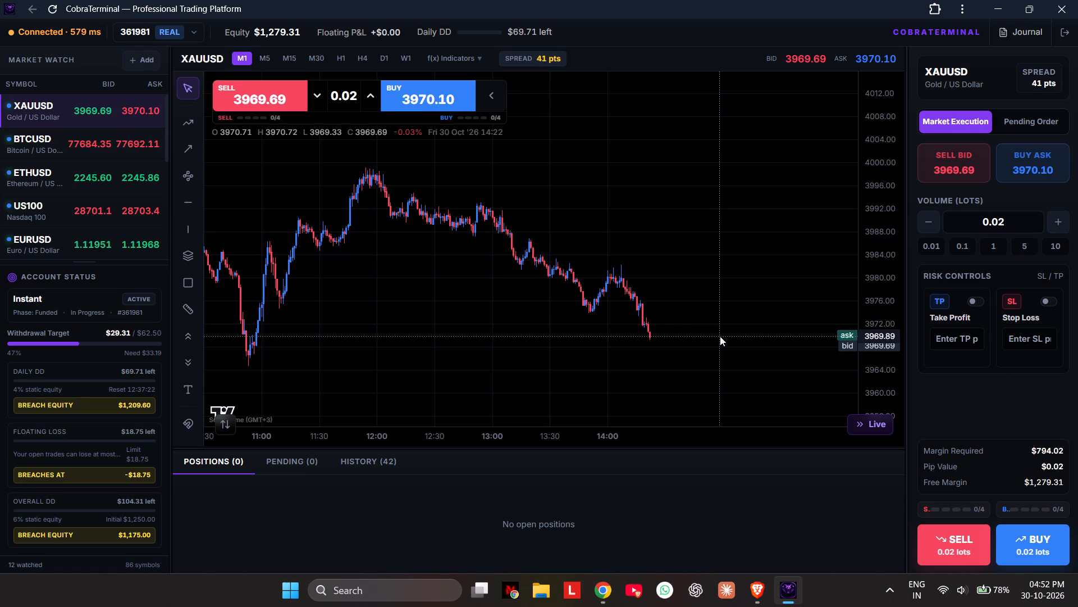
pyautogui.scroll(-3, 720, 337)
pyautogui.scroll(1, 720, 337)
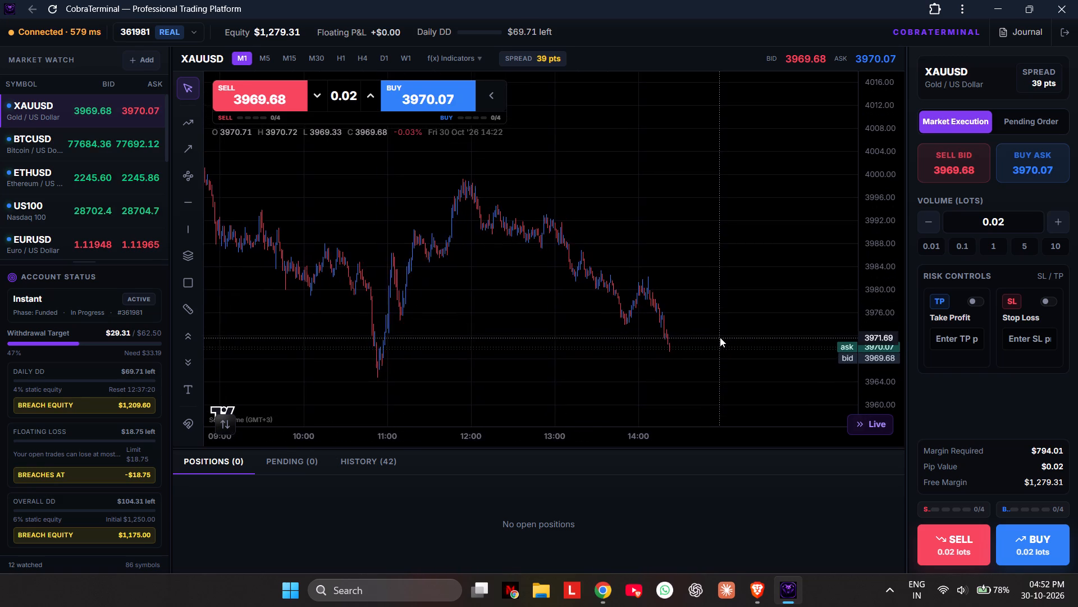
pyautogui.scroll(1, 720, 337)
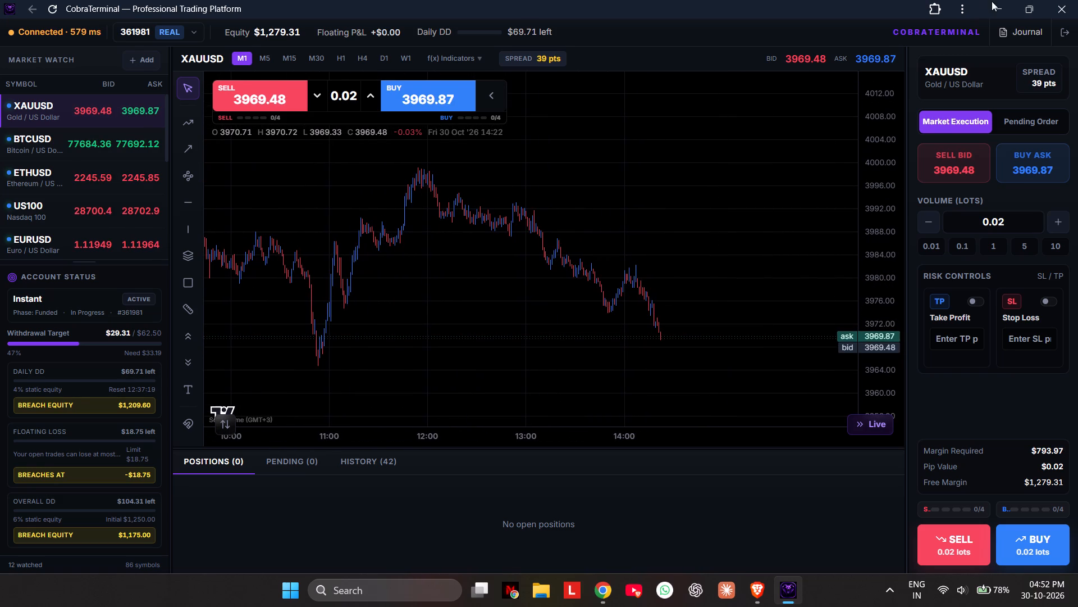
# Go back to TradingView and delete the short position drawing from the XAUUSD chart.
pyautogui.click(990, 6)
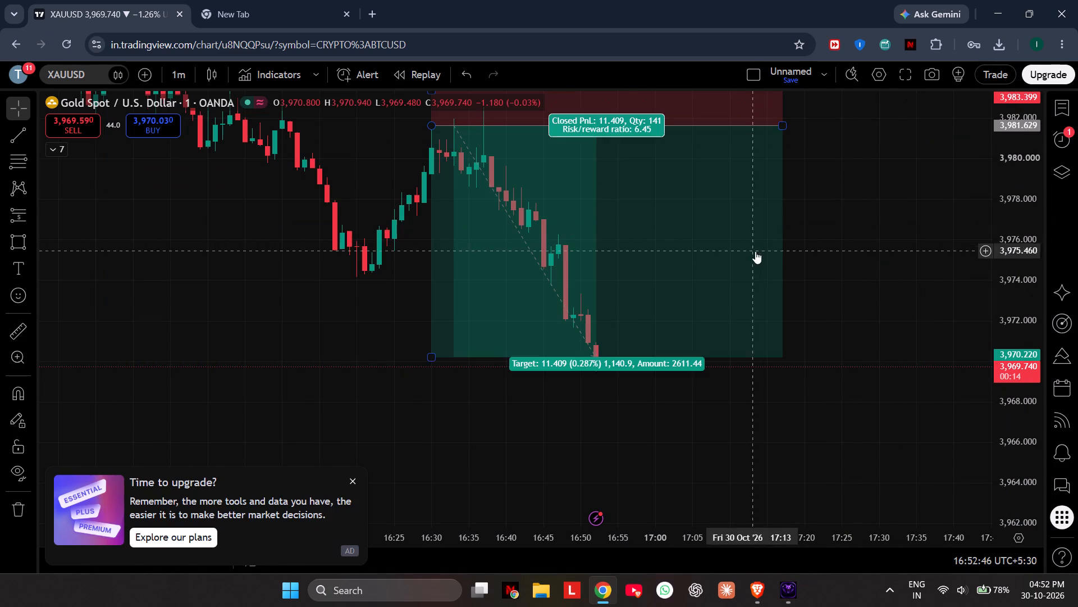
pyautogui.click(760, 185)
pyautogui.click(784, 108)
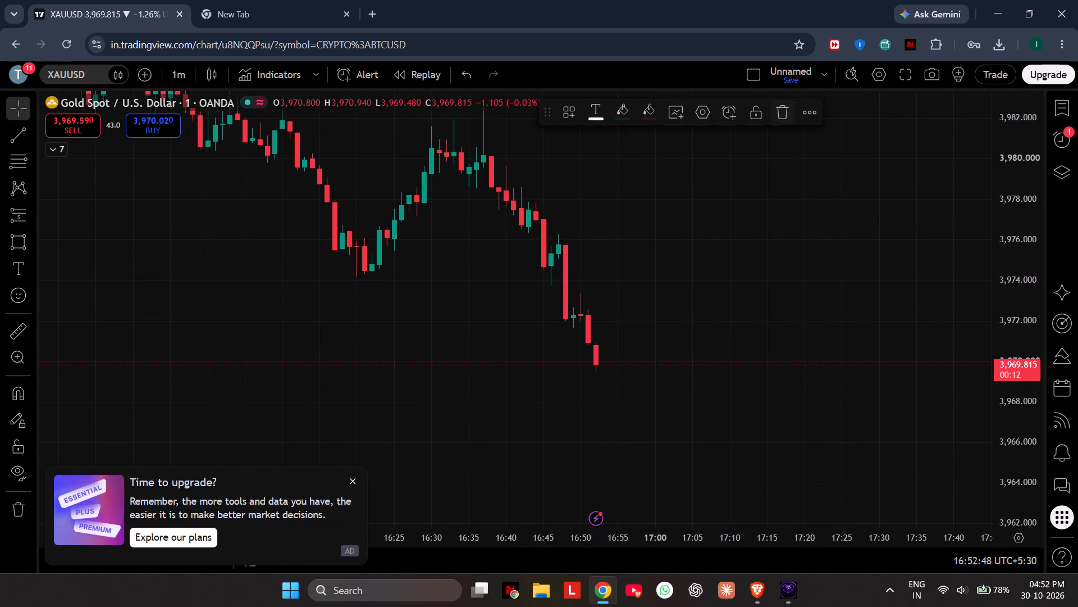
# Minimise the TradingView window and close the CobraTerminal and Brave YouTube windows.
pyautogui.click(1007, 7)
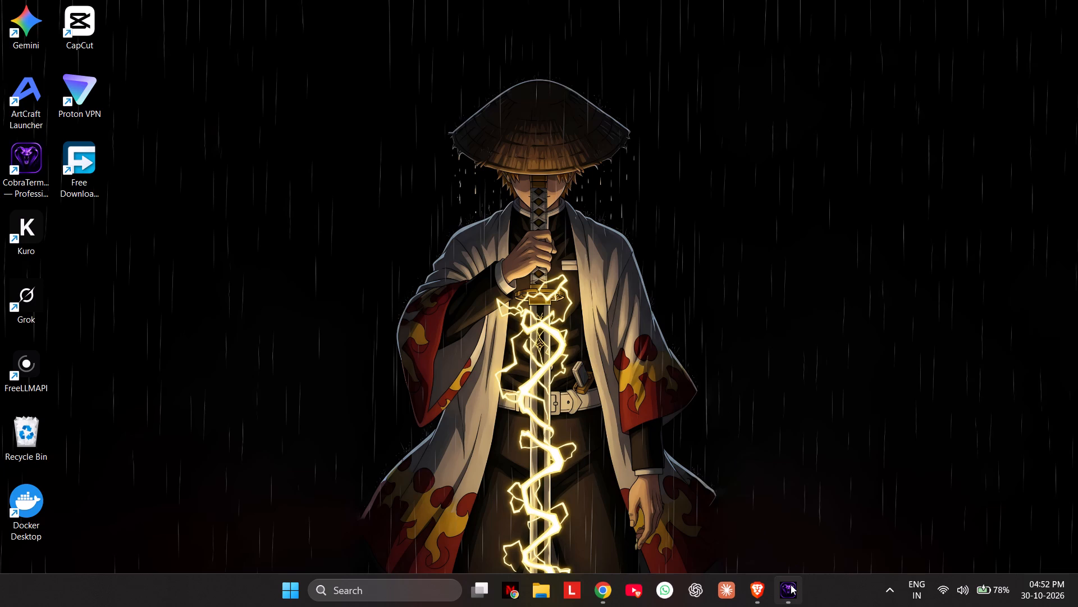
pyautogui.click(852, 475)
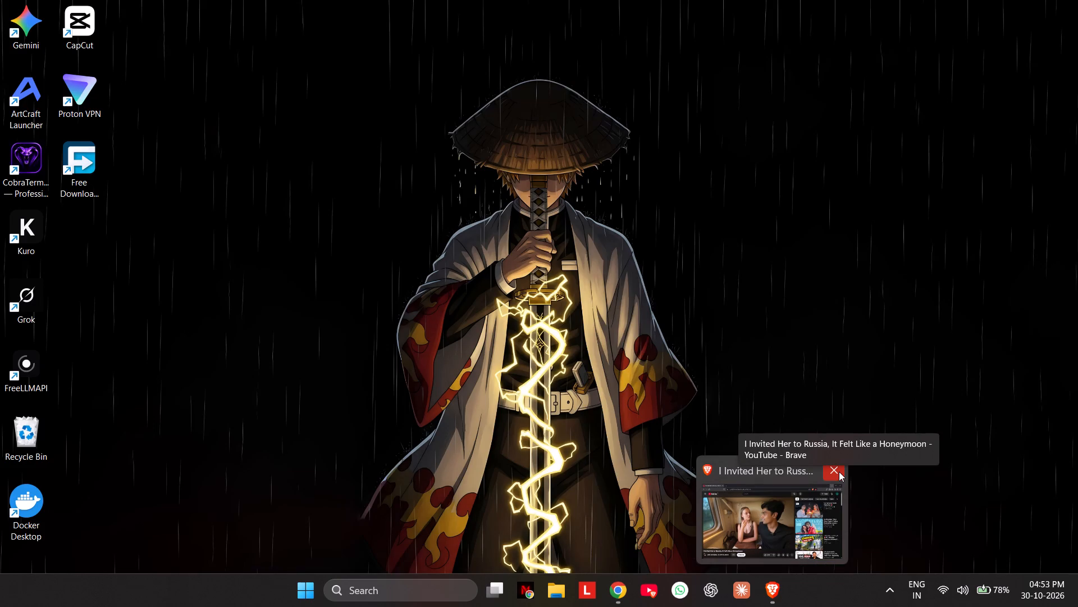
pyautogui.click(839, 472)
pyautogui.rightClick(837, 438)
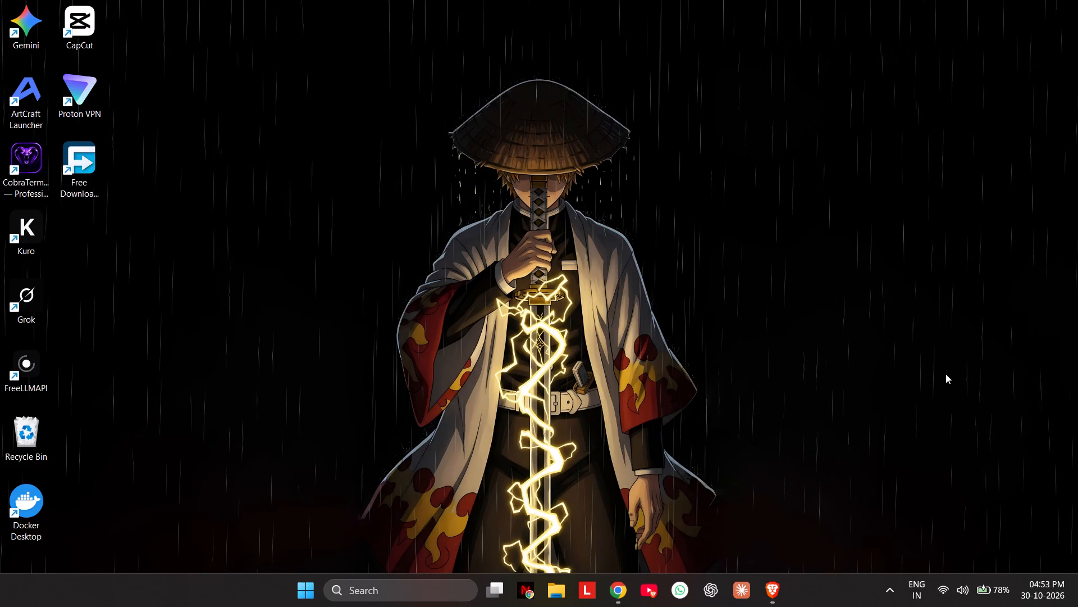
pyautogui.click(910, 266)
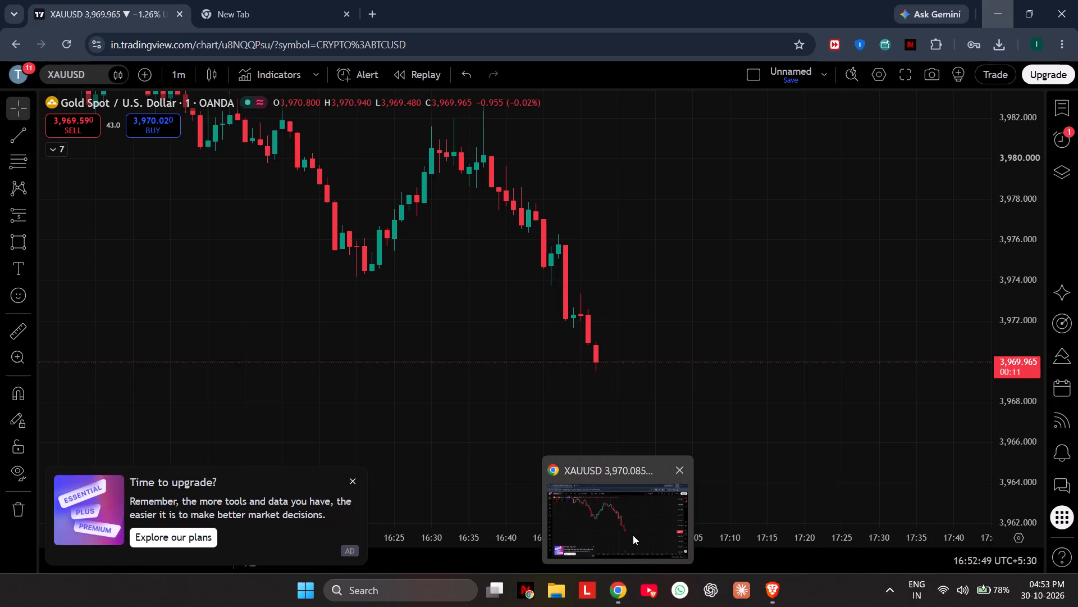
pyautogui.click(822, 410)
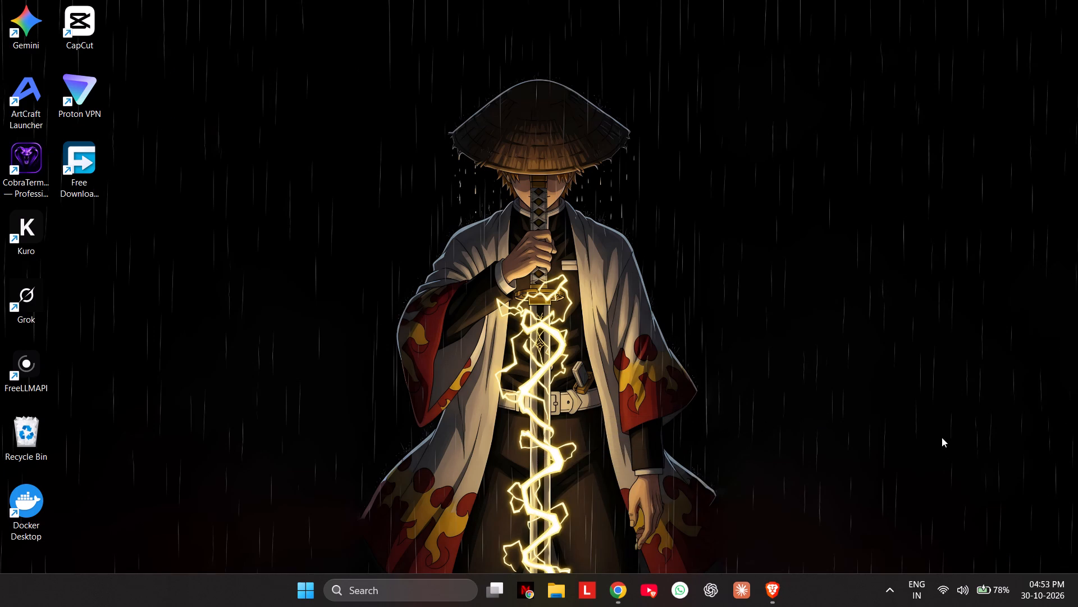